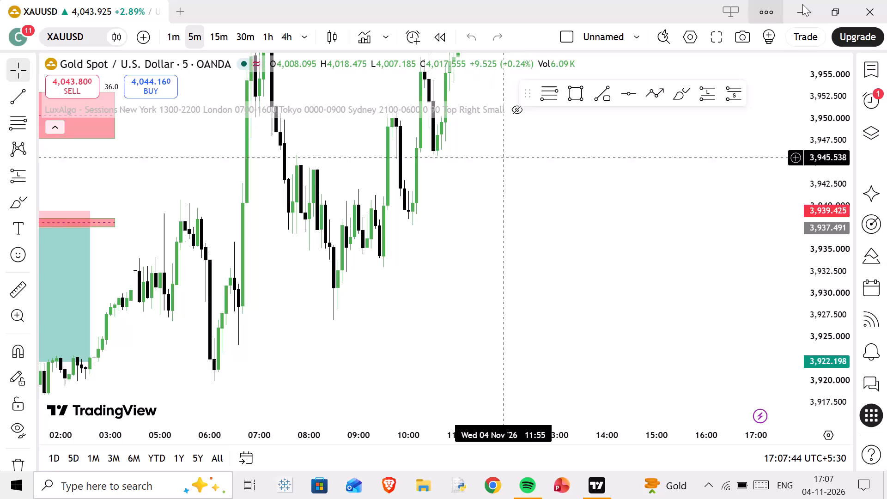
Reset the 5-minute XAUUSD chart view and examine the recent price action.
right_click(502, 254)
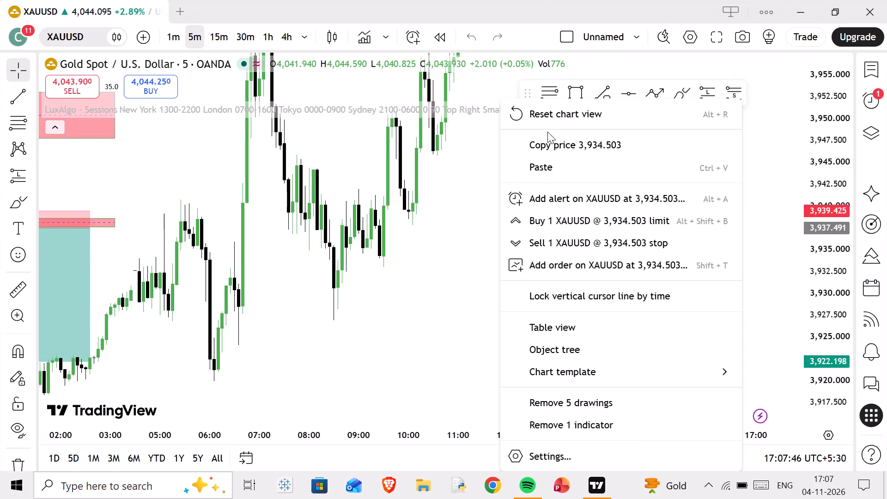
click(548, 121)
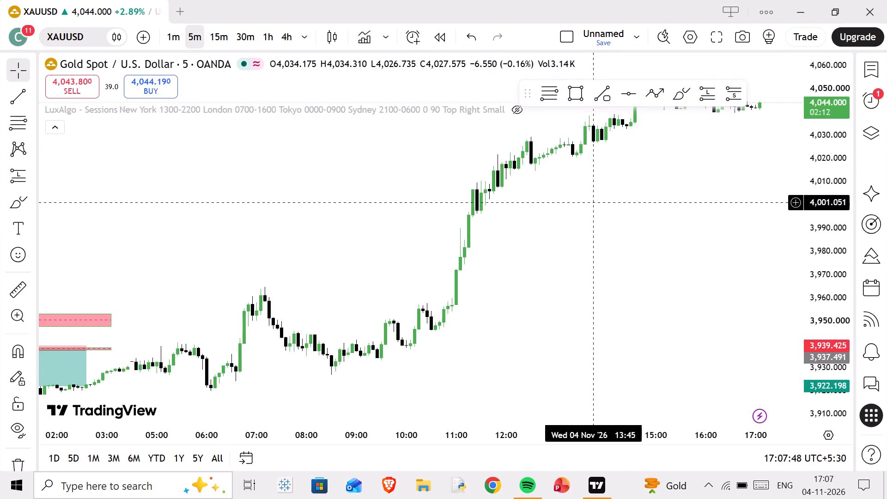
drag(596, 212, 590, 255)
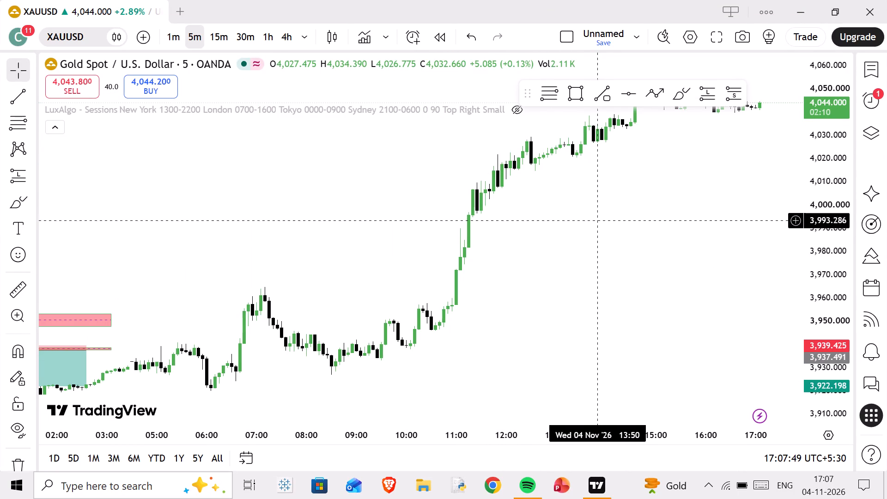
drag(590, 255, 571, 338)
scroll(827, 175, down, 5)
drag(774, 159, 615, 264)
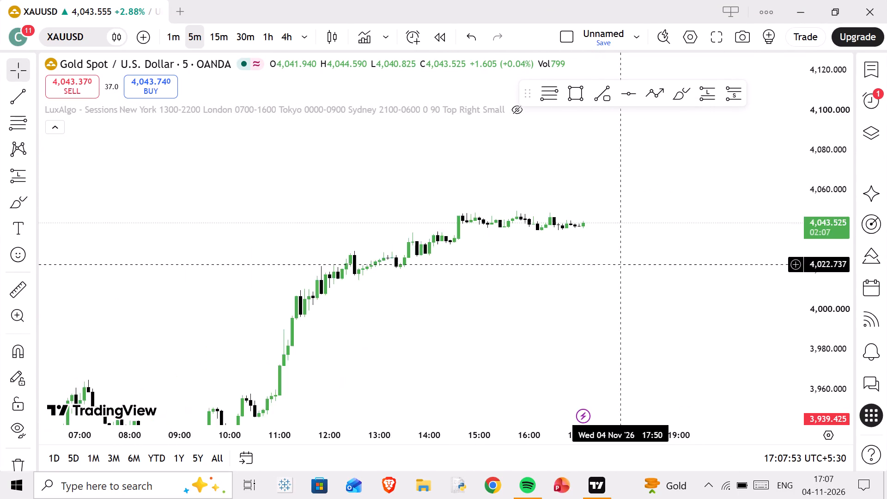
drag(615, 264, 609, 256)
scroll(608, 225, down, 12)
Switch the XAUUSD chart to the 1-hour timeframe and reset its view.
click(265, 37)
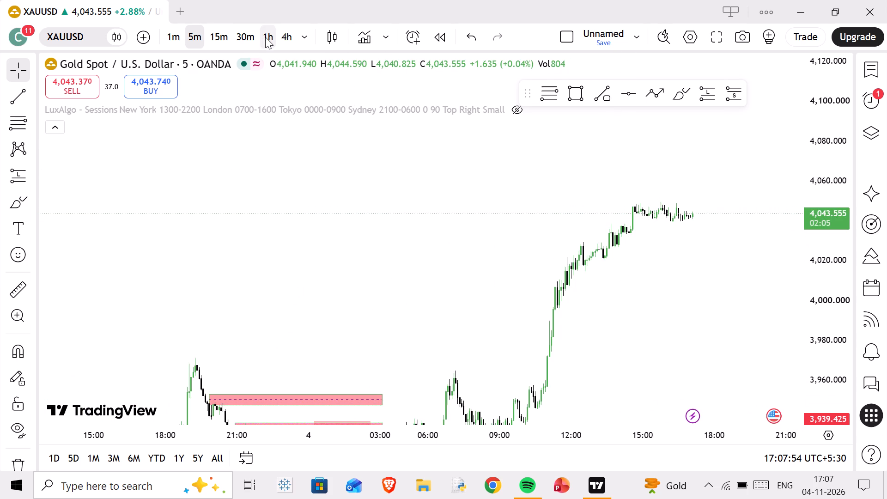
right_click(563, 210)
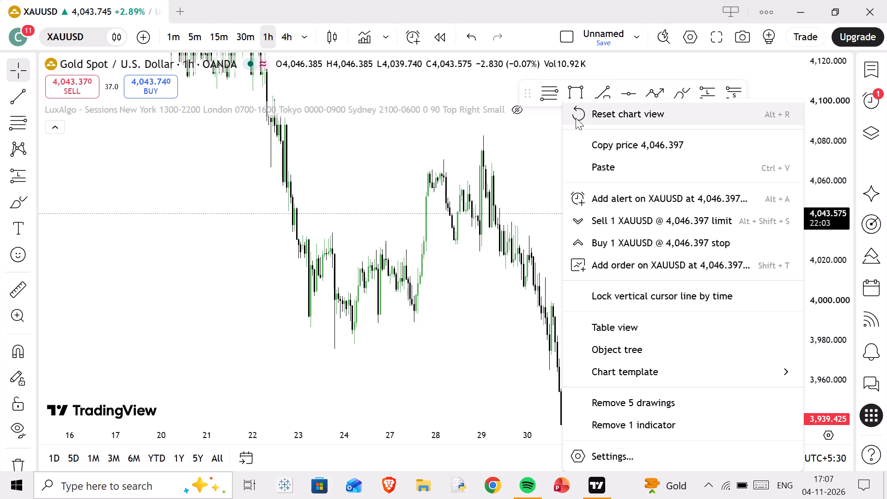
click(580, 115)
Remove all existing drawings, including the zones and the position box, from the chart.
scroll(610, 200, up, 3)
scroll(822, 202, down, 4)
scroll(533, 200, down, 3)
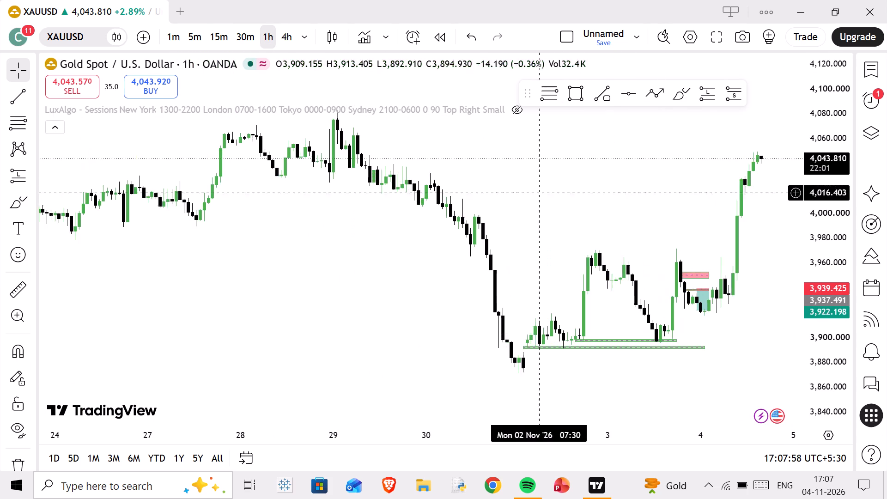
drag(551, 178, 474, 213)
scroll(0, 352, down, 3)
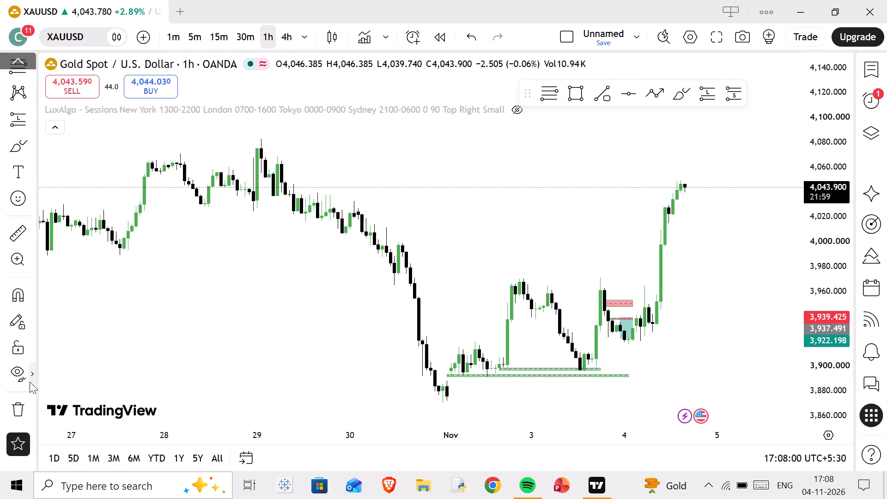
click(30, 405)
click(42, 374)
Examine the 1-hour price action from mid-October to 4 November for a supply zone above the current price.
drag(260, 256, 333, 327)
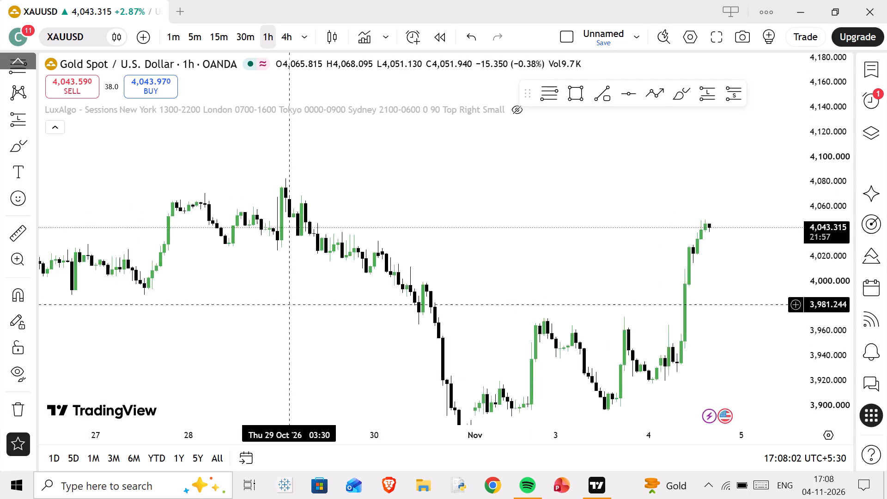
drag(333, 327, 363, 329)
scroll(809, 290, up, 5)
scroll(646, 269, down, 2)
drag(705, 269, 699, 243)
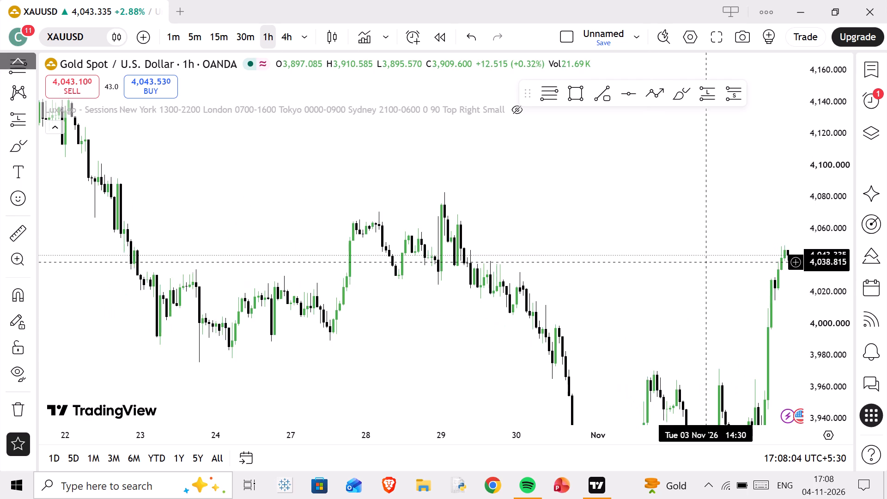
drag(699, 243, 580, 230)
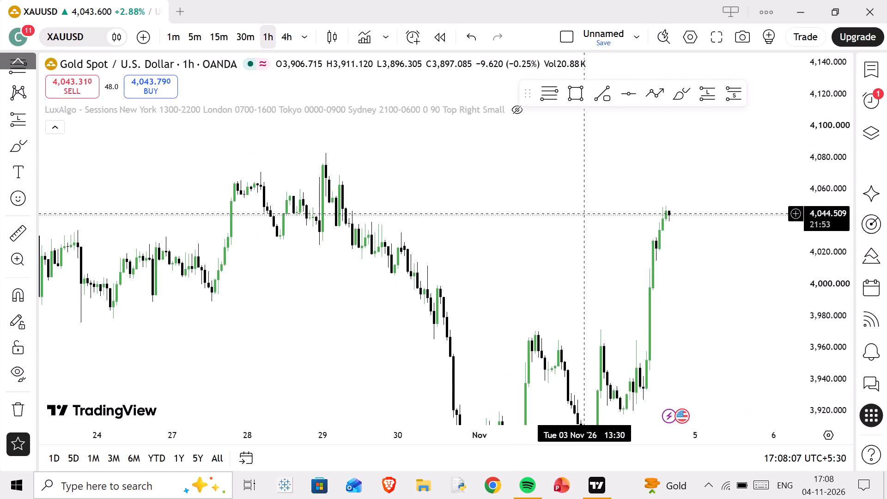
drag(580, 230, 581, 268)
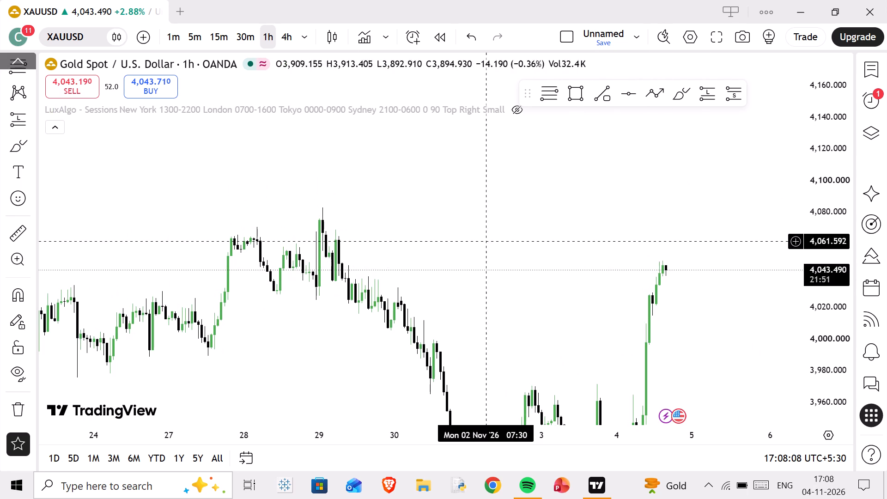
scroll(381, 186, up, 2)
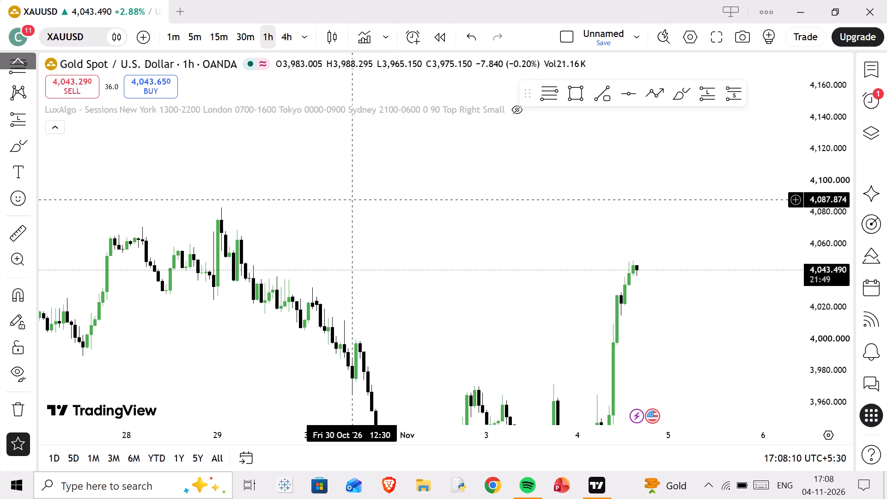
scroll(90, 180, down, 11)
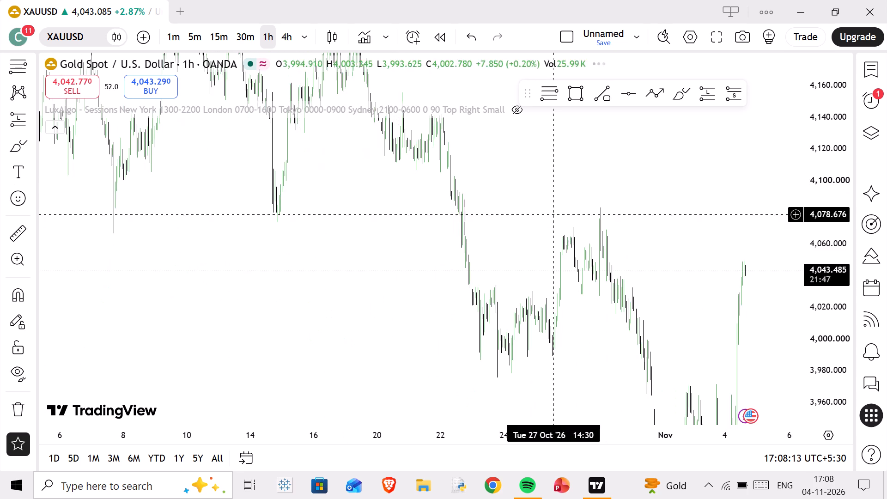
scroll(538, 218, up, 2)
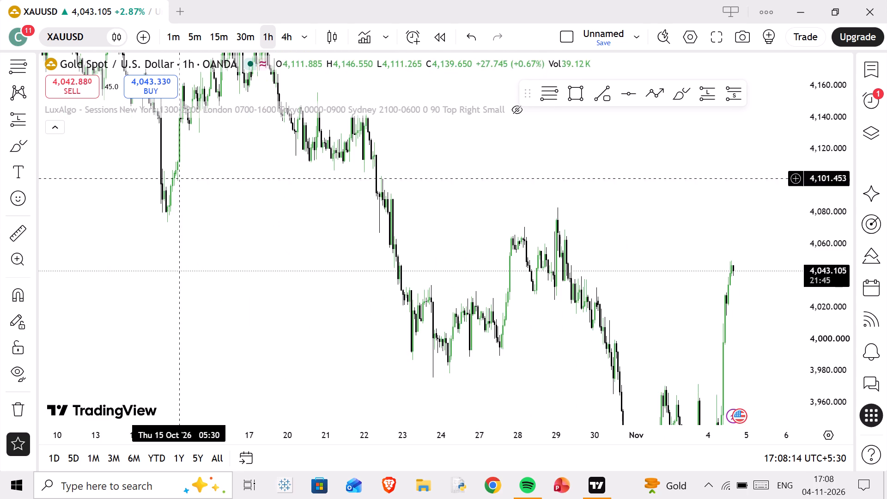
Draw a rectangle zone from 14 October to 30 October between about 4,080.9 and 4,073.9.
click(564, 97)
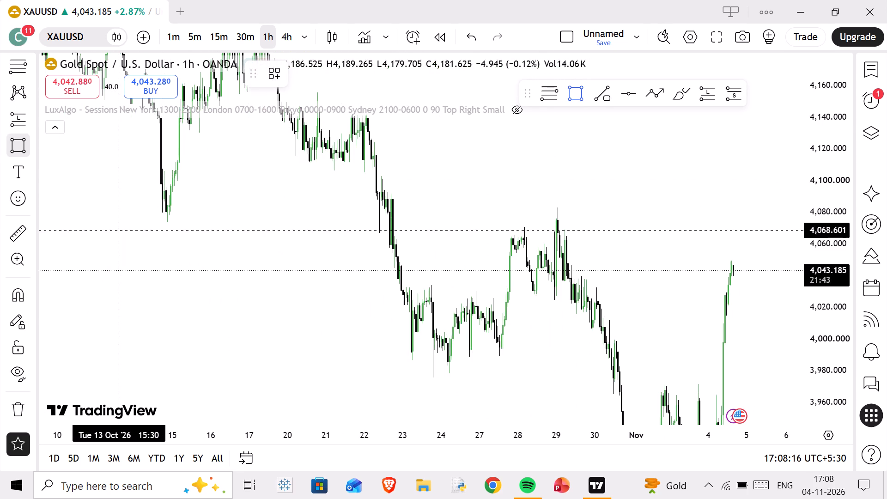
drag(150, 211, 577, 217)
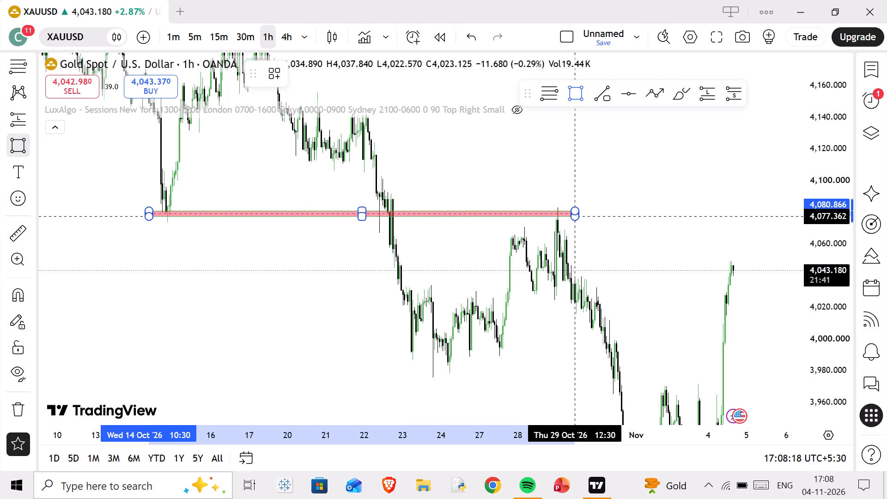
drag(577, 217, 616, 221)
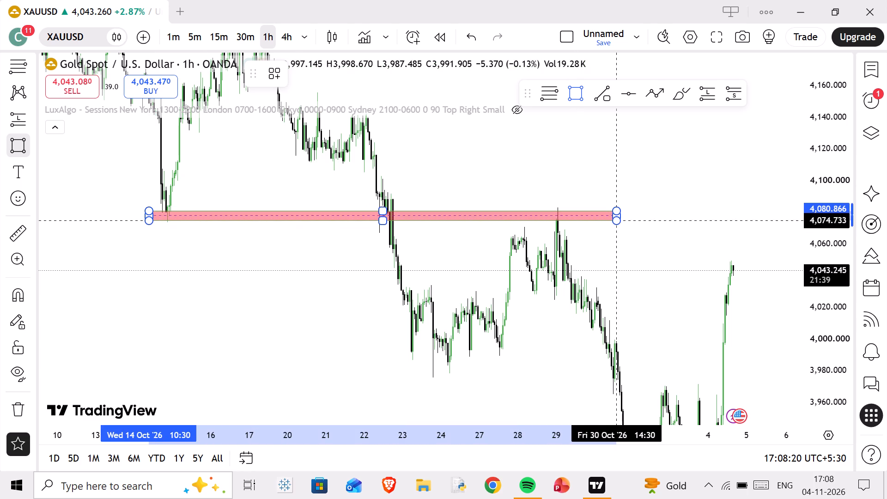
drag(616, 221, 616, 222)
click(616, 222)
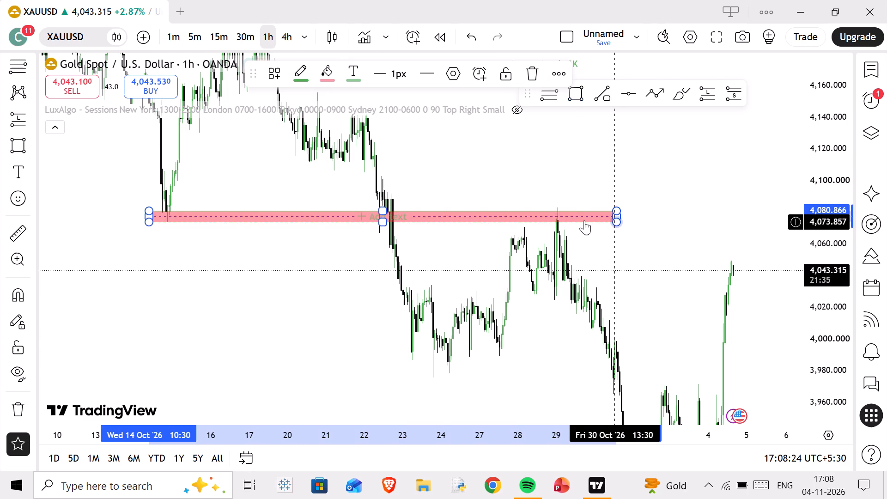
Examine how the 1-hour price swings relate to the new rectangle zone and the current price.
scroll(504, 183, down, 8)
scroll(617, 206, up, 7)
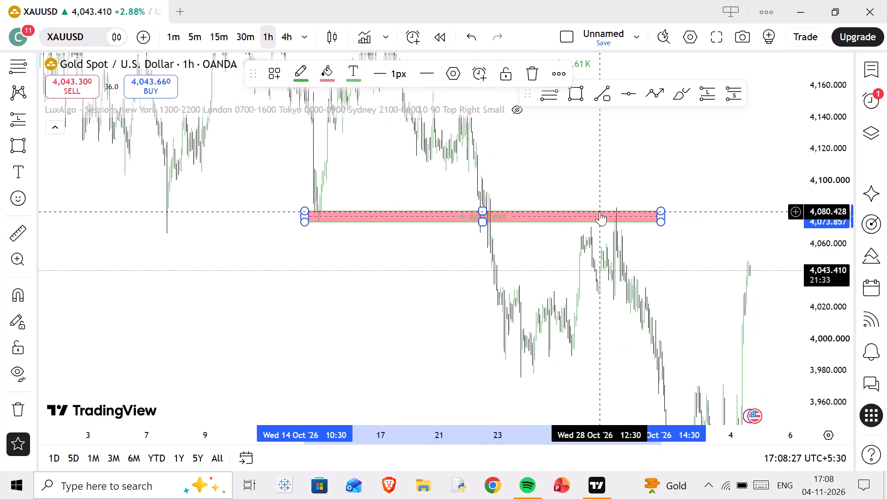
scroll(600, 212, up, 3)
drag(623, 198, 514, 202)
scroll(806, 278, up, 6)
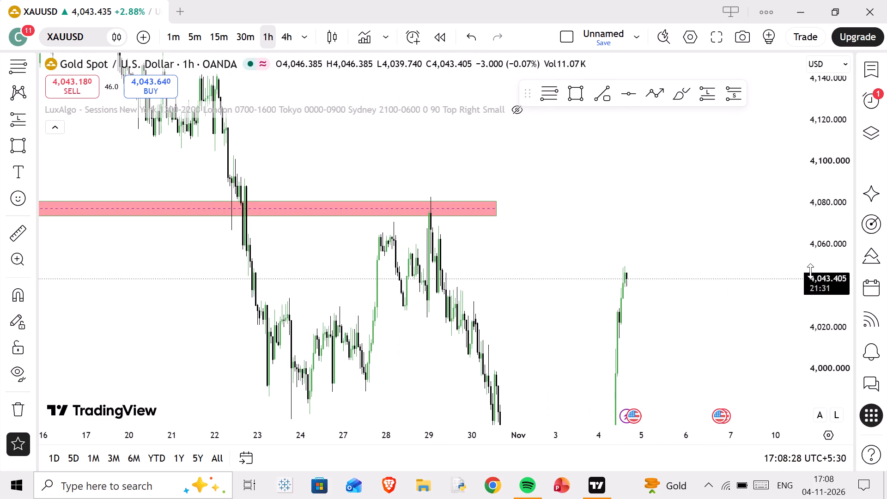
scroll(810, 271, up, 8)
drag(473, 227, 511, 112)
drag(207, 194, 212, 200)
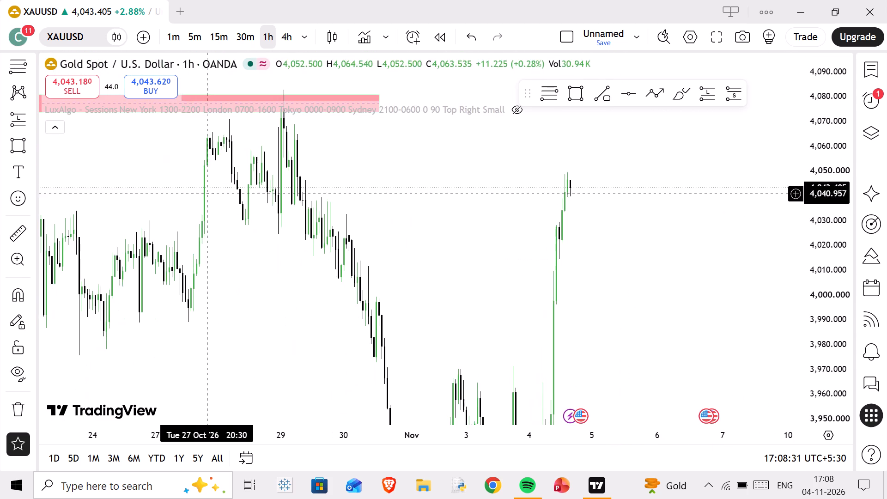
drag(212, 200, 474, 331)
scroll(476, 331, down, 4)
drag(536, 313, 442, 303)
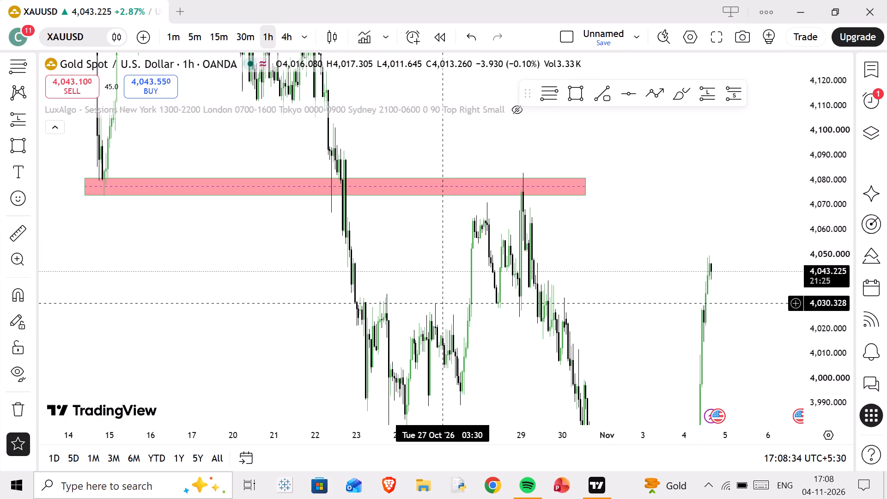
drag(442, 303, 441, 312)
scroll(446, 311, up, 7)
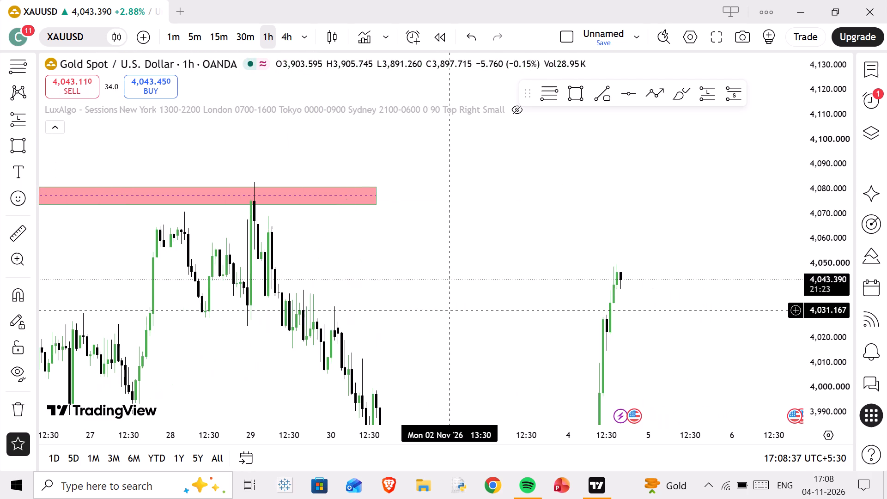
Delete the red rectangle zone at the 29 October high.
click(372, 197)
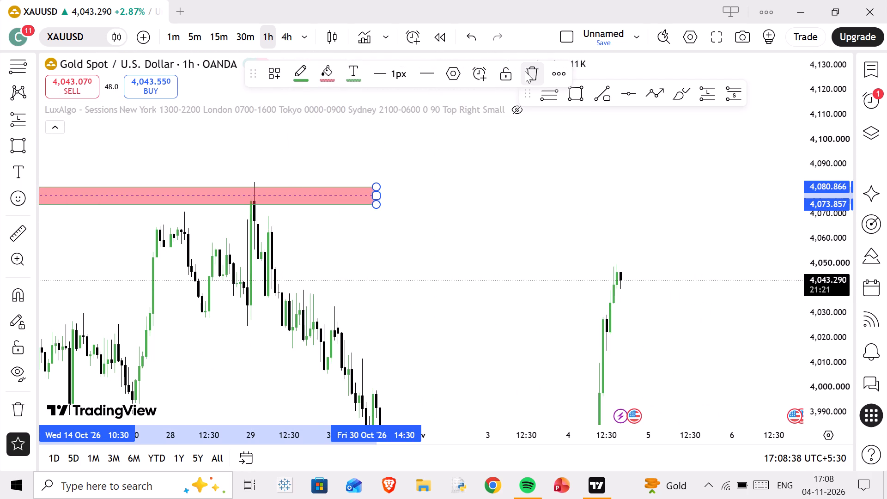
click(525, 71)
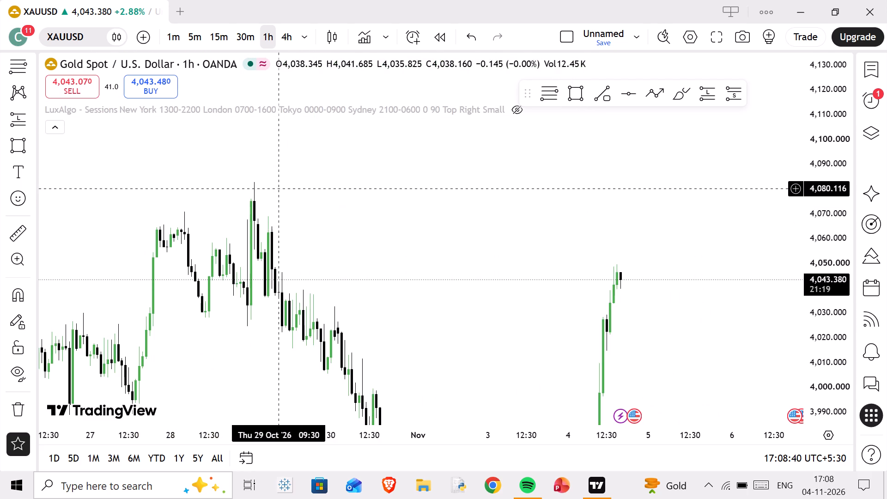
Examine the price structure around the 29 October swing high on the 15-minute timeframe, dismissing the referral advertisement.
click(216, 33)
drag(301, 261, 409, 193)
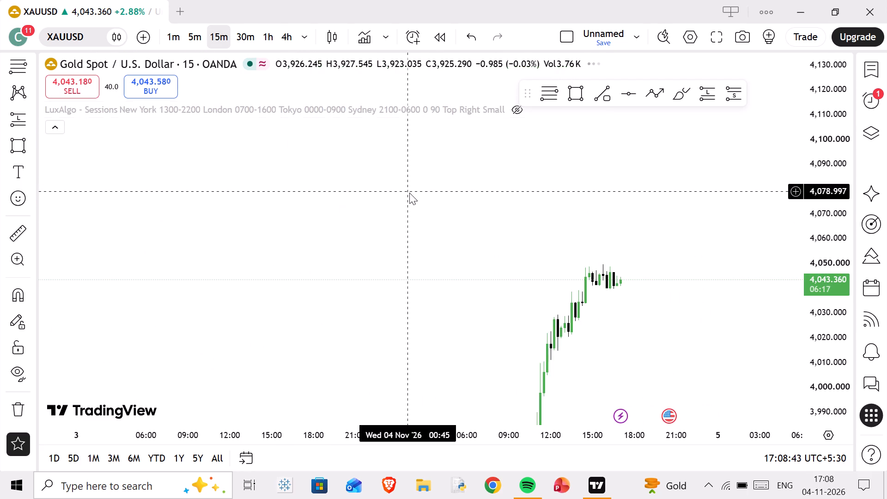
drag(409, 193, 597, 160)
drag(341, 253, 590, 76)
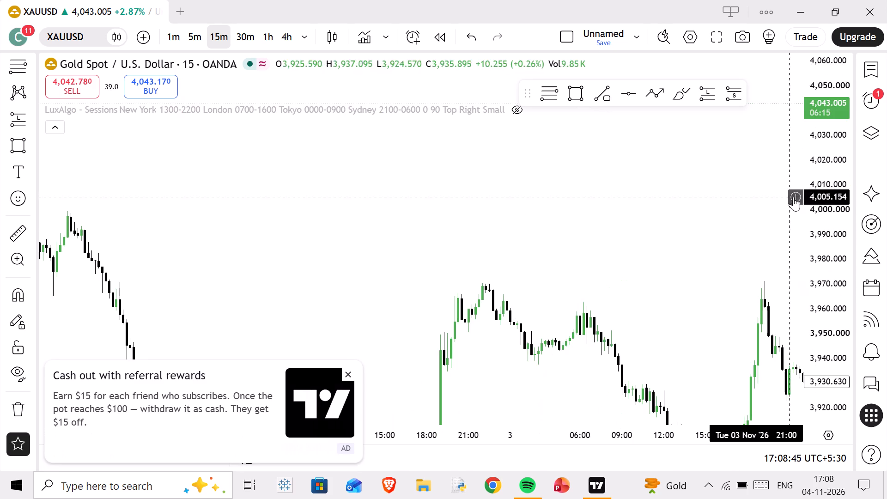
scroll(811, 197, down, 5)
drag(200, 213, 740, 196)
scroll(621, 182, down, 6)
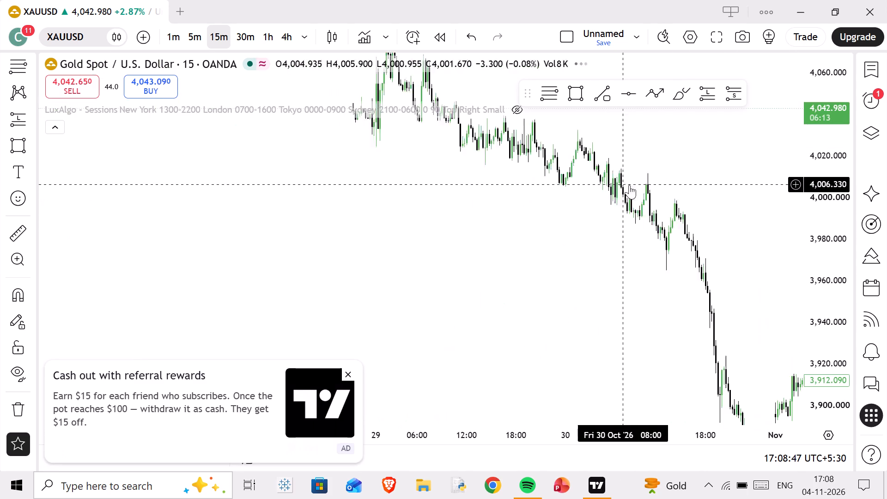
drag(551, 171, 581, 344)
scroll(471, 191, down, 3)
scroll(471, 191, up, 6)
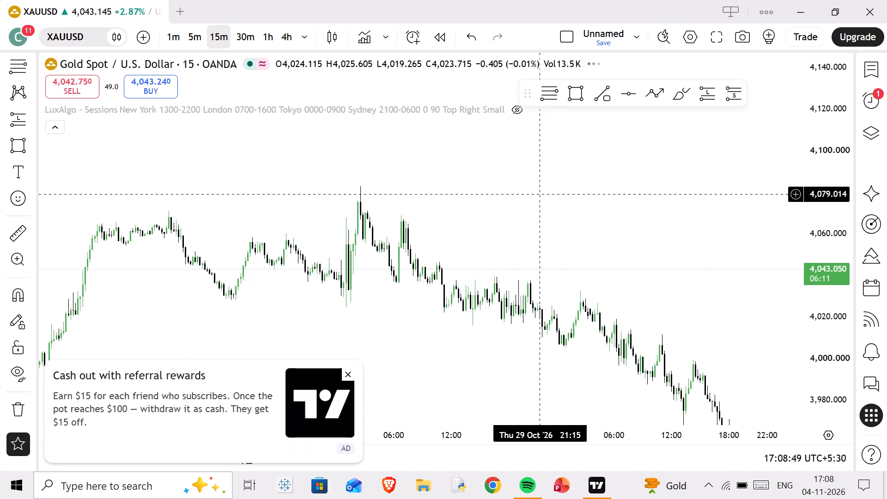
click(349, 372)
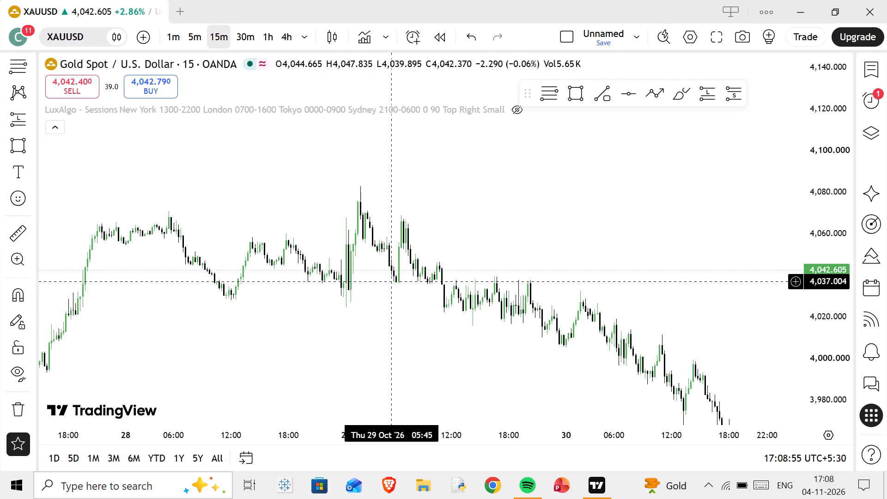
Switch the chart back to the 1-hour timeframe.
click(262, 41)
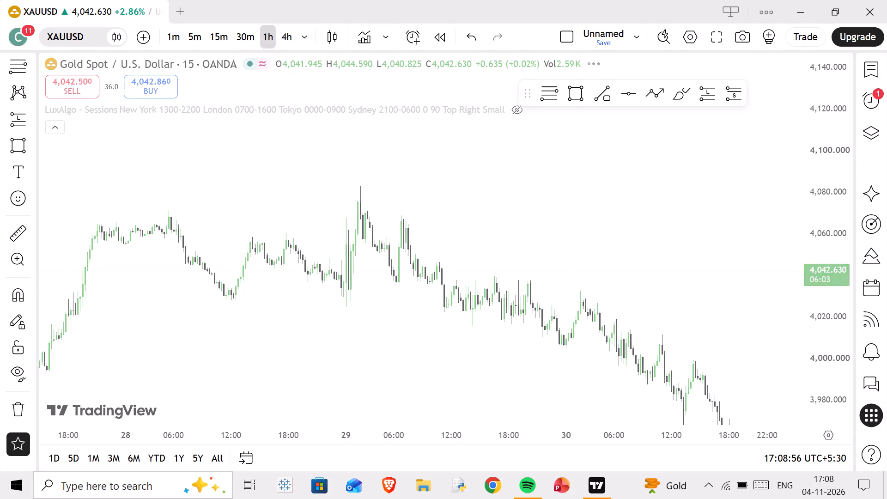
Draw a rectangle zone over the 29 October swing high, from 28 October to 5 November, between about 4,075.3 and 4,082.3.
scroll(588, 245, up, 4)
drag(621, 213, 90, 241)
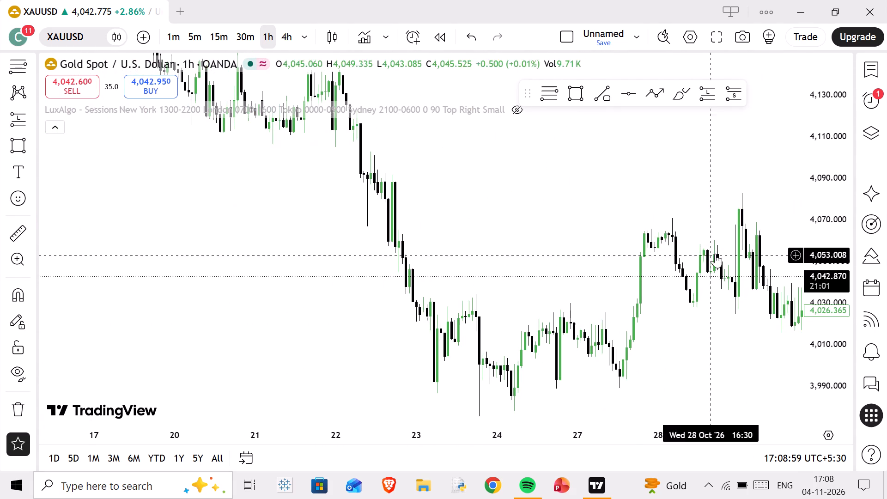
drag(737, 248, 275, 260)
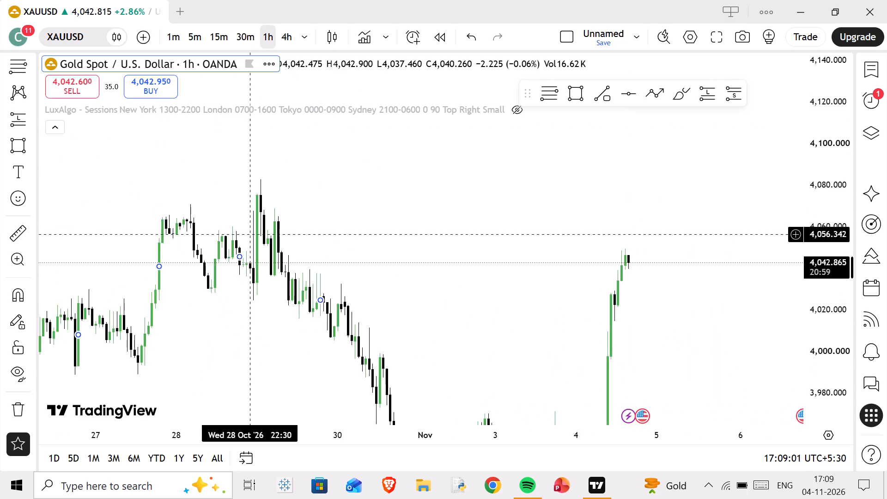
drag(275, 260, 304, 271)
click(580, 99)
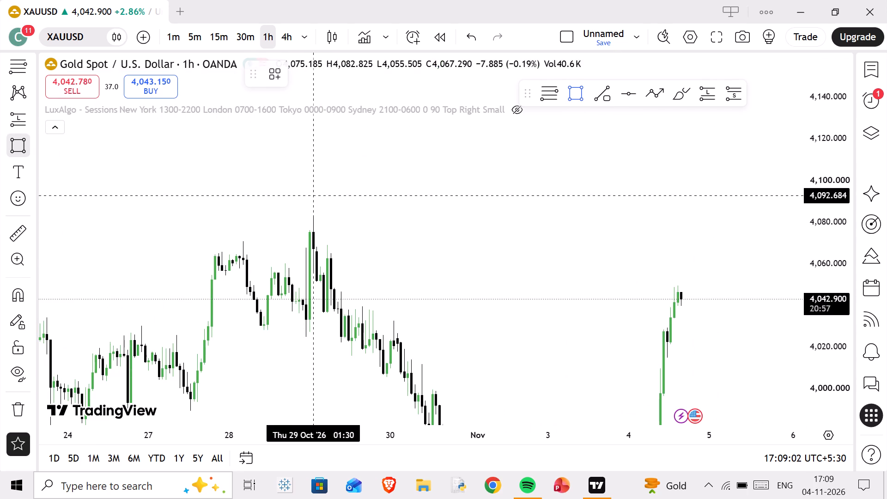
drag(243, 231, 773, 222)
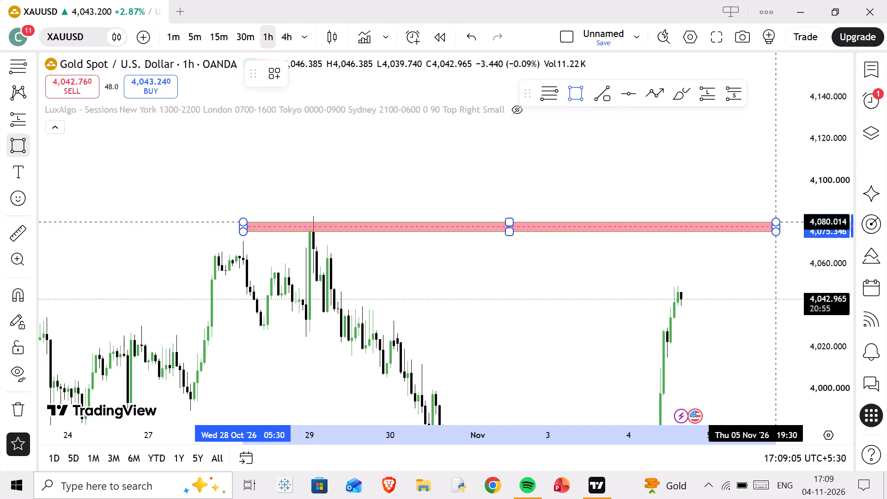
drag(773, 222, 765, 217)
click(765, 217)
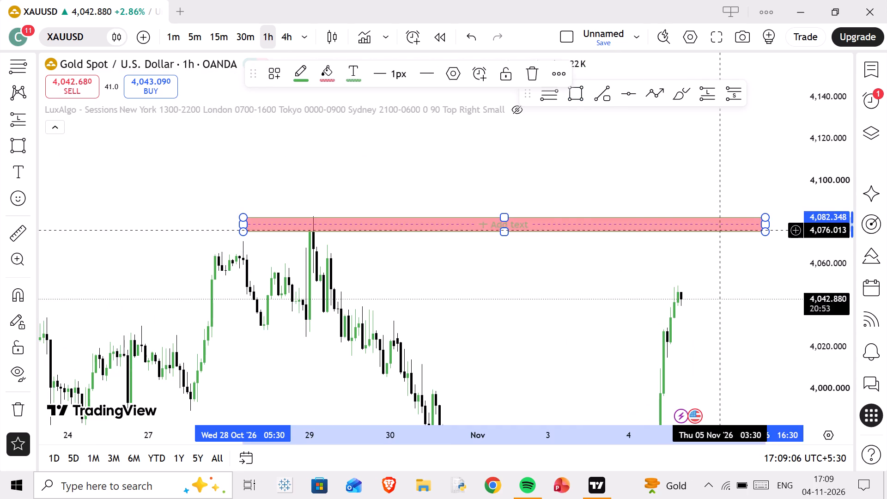
Extend the rectangle zone's start back to 27 October, keeping its price range.
click(571, 250)
drag(243, 225, 179, 219)
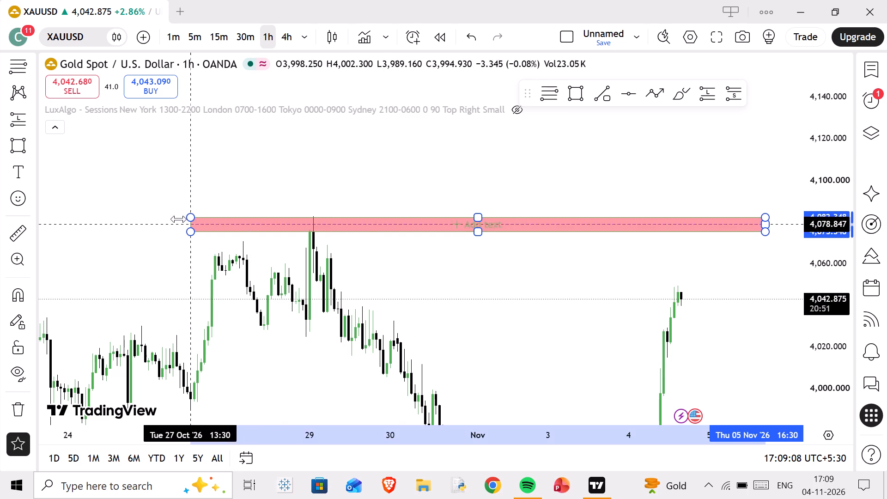
drag(179, 219, 178, 219)
Examine the 1-hour swings below the new zone and the current price's distance from it.
scroll(311, 260, down, 1)
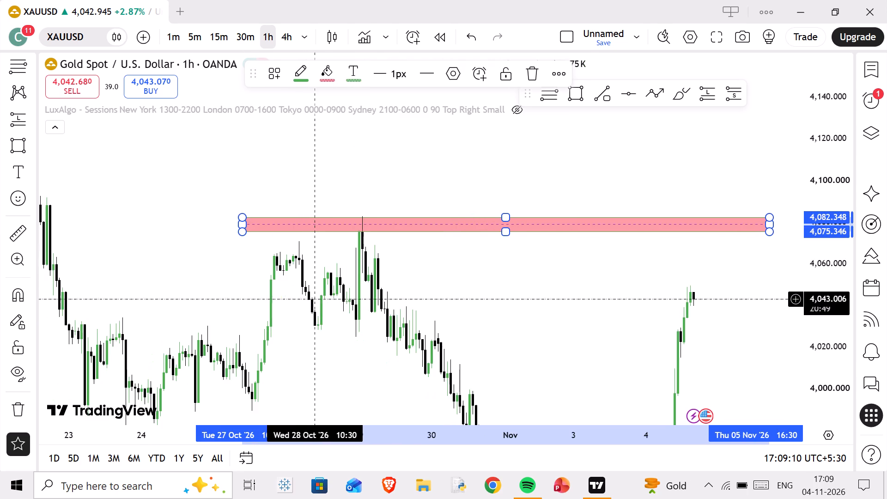
scroll(415, 272, up, 2)
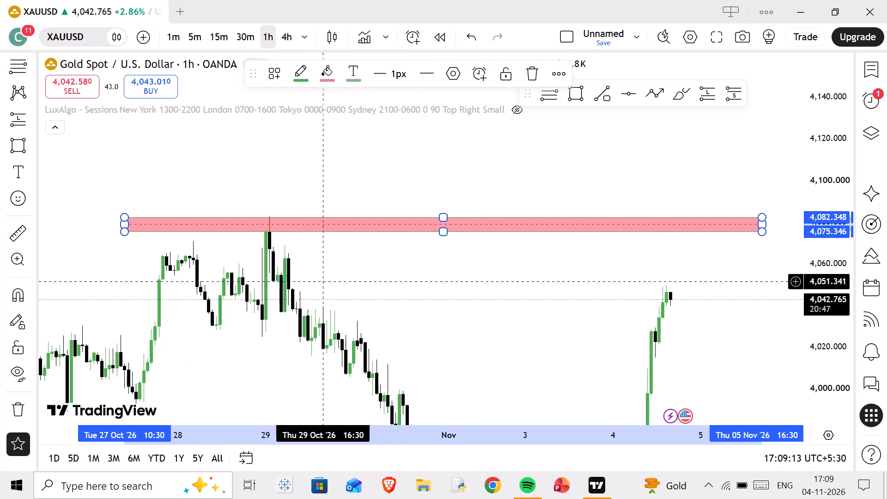
drag(324, 280, 347, 210)
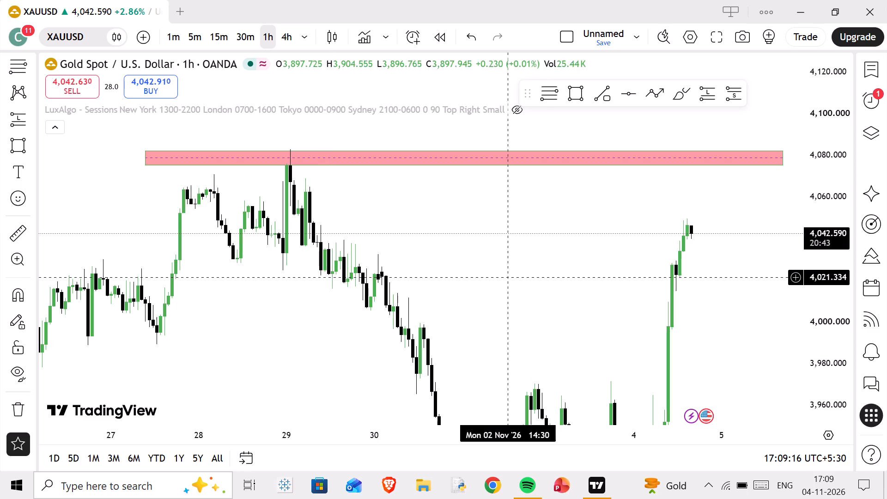
drag(508, 284, 514, 269)
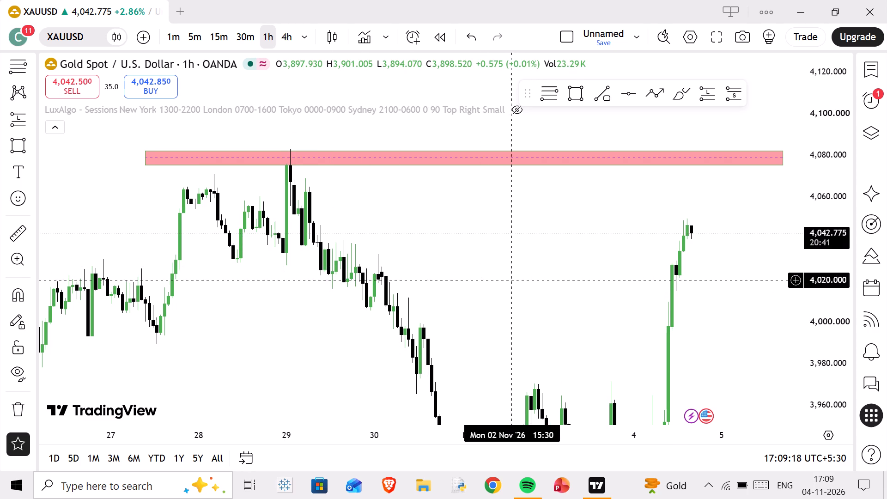
drag(514, 269, 517, 250)
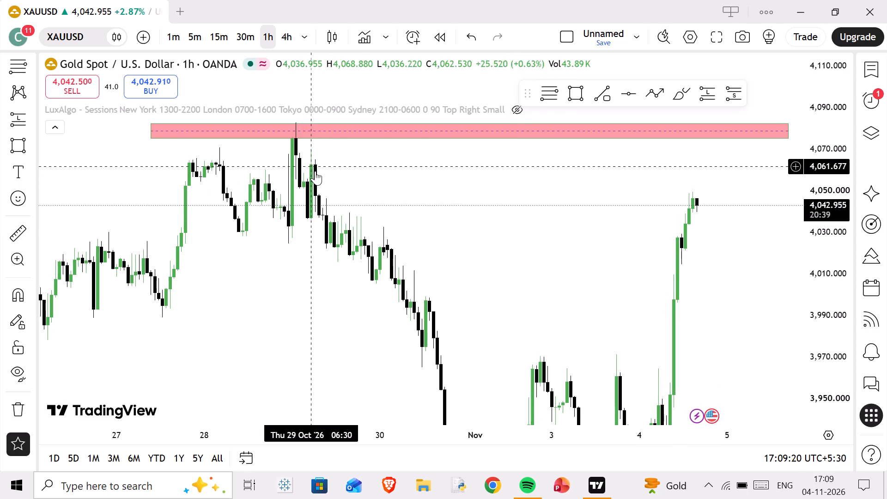
drag(562, 195, 429, 203)
Open the watchlist and switch the chart to NASDAQ.
click(869, 76)
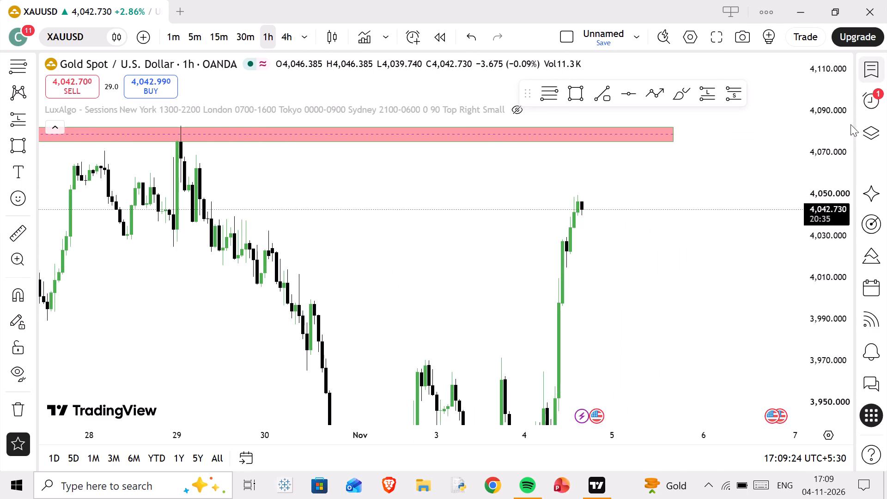
click(754, 187)
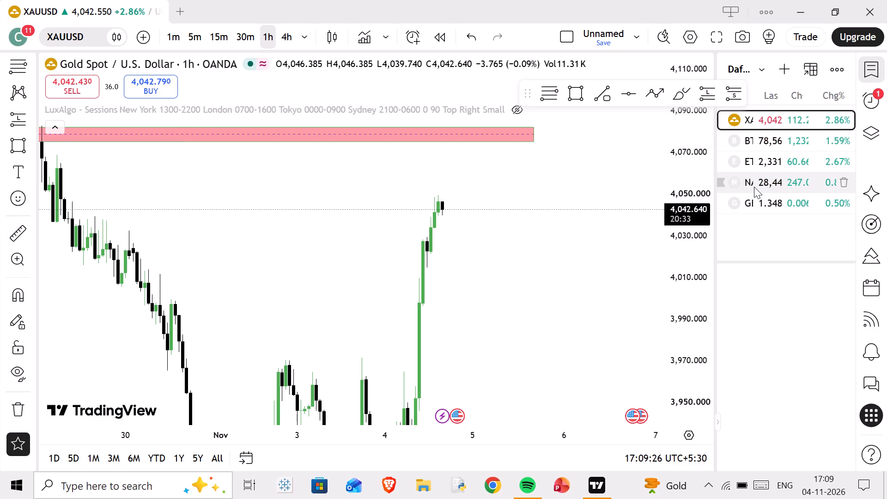
Remove both existing drawings from the NASDAQ chart while keeping the indicator.
scroll(555, 244, down, 2)
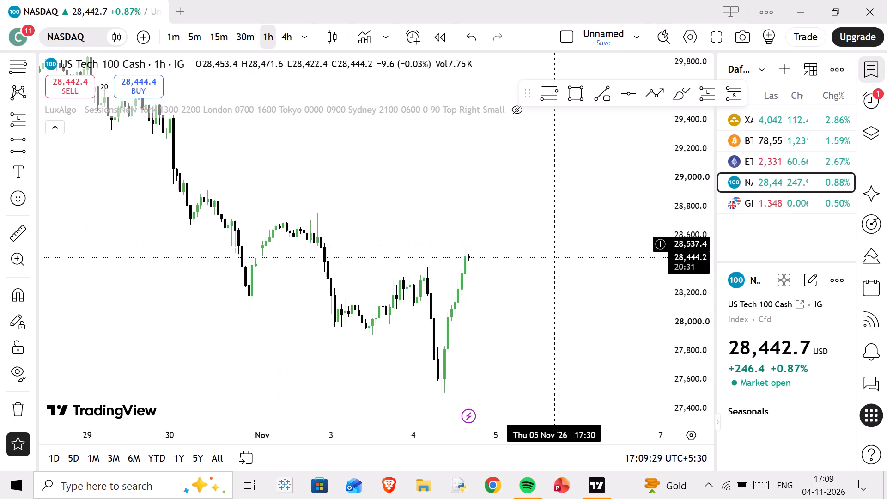
scroll(556, 244, down, 2)
scroll(652, 237, up, 2)
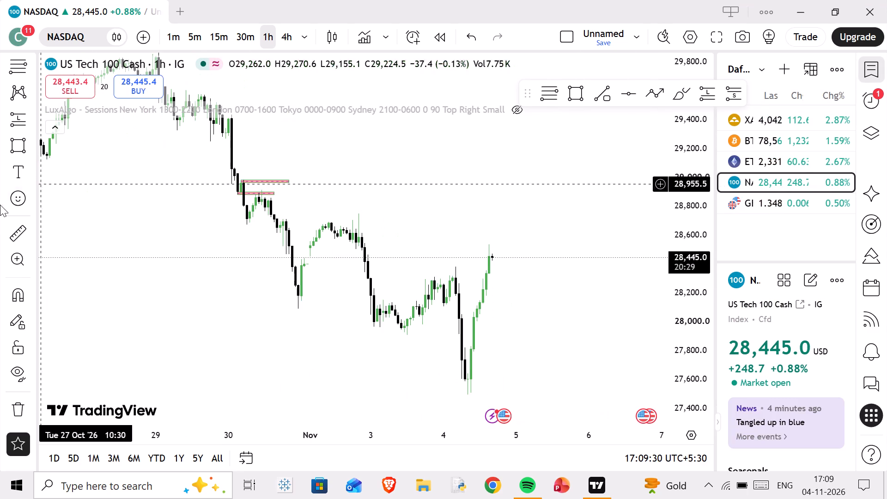
click(28, 406)
click(54, 379)
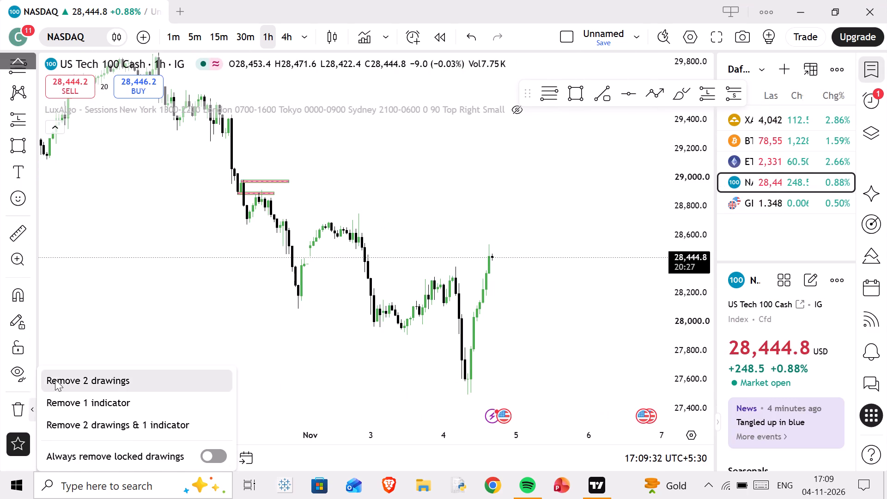
Examine the recent NASDAQ swing highs, the 4 November drop and the recovery on the 15-minute timeframe.
click(211, 40)
scroll(407, 116, up, 1)
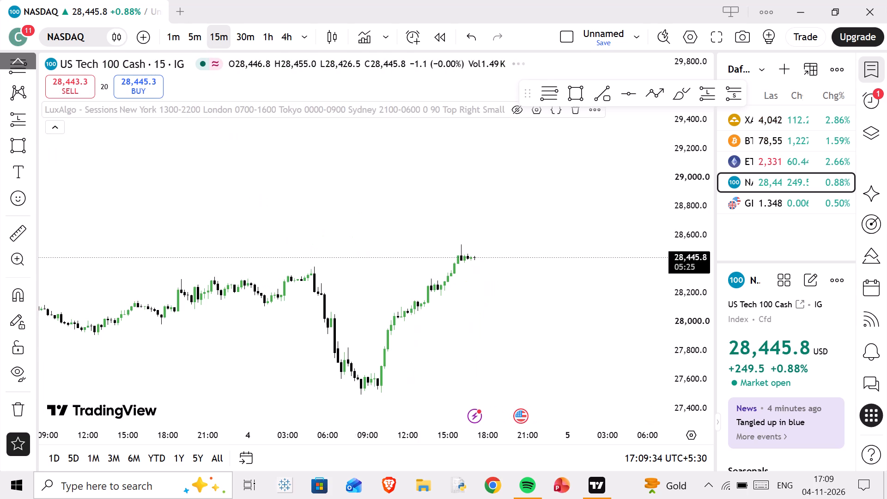
scroll(668, 239, up, 5)
scroll(401, 228, down, 6)
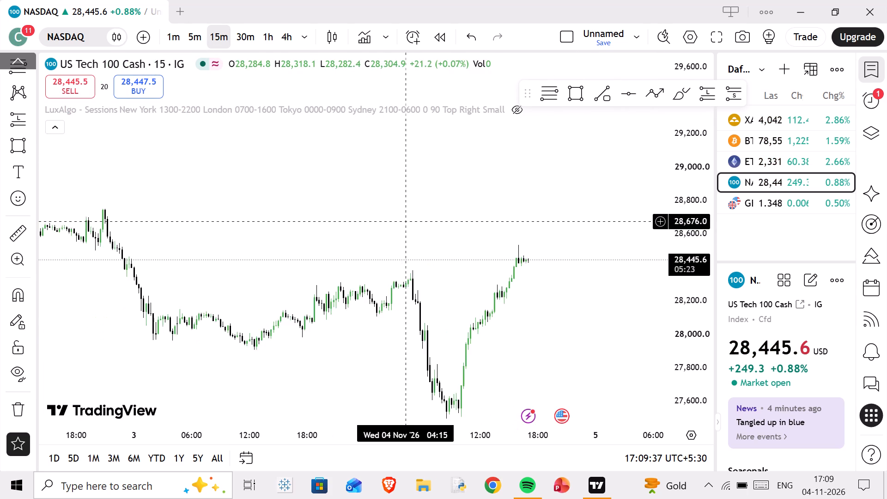
scroll(405, 221, down, 1)
scroll(675, 260, up, 11)
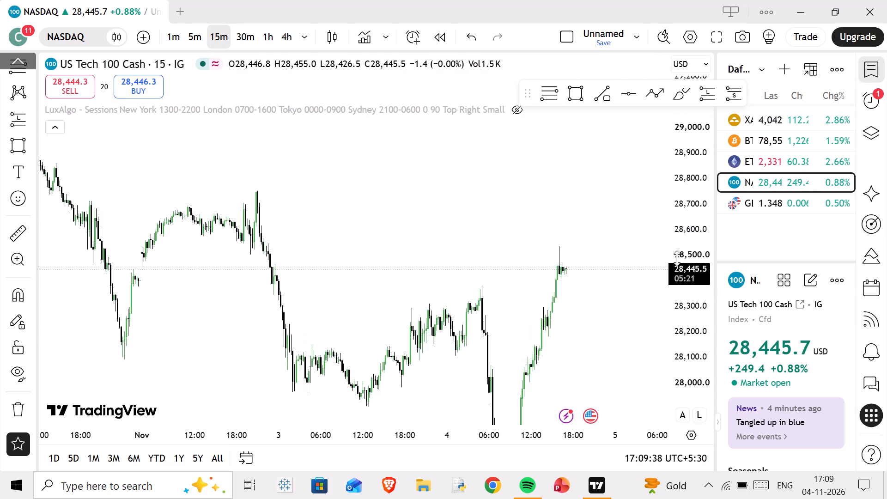
scroll(677, 258, up, 1)
scroll(401, 253, up, 3)
drag(241, 253, 495, 233)
scroll(495, 233, up, 4)
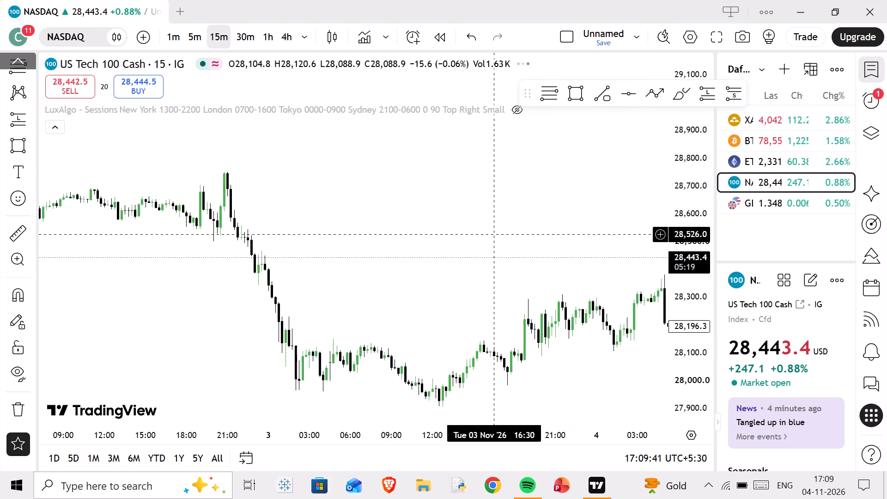
scroll(495, 235, up, 2)
drag(505, 237, 152, 133)
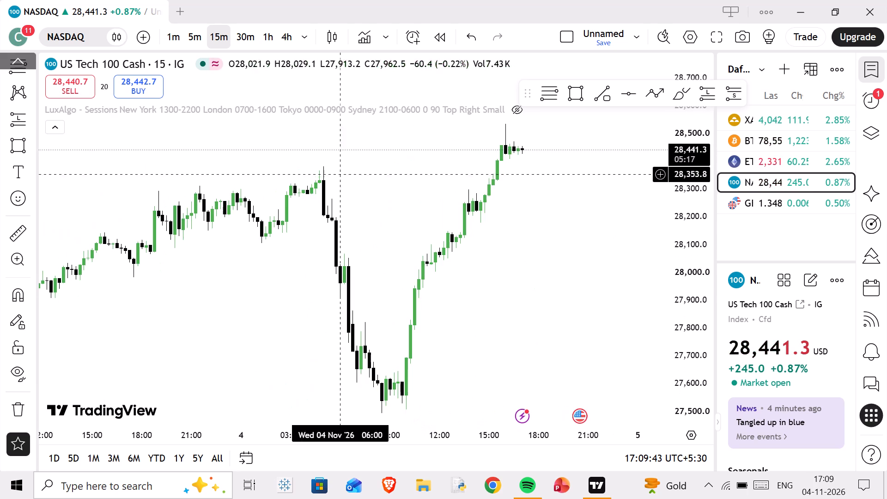
drag(460, 195, 401, 242)
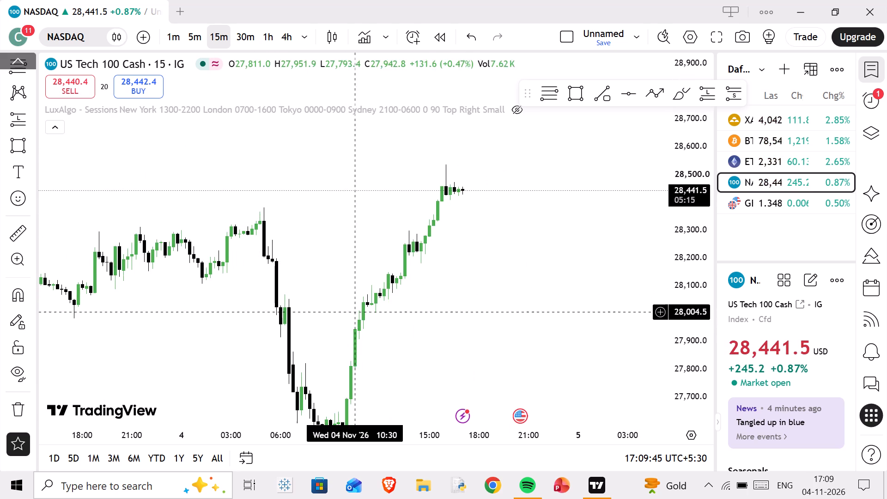
drag(431, 297, 436, 205)
drag(531, 236, 450, 268)
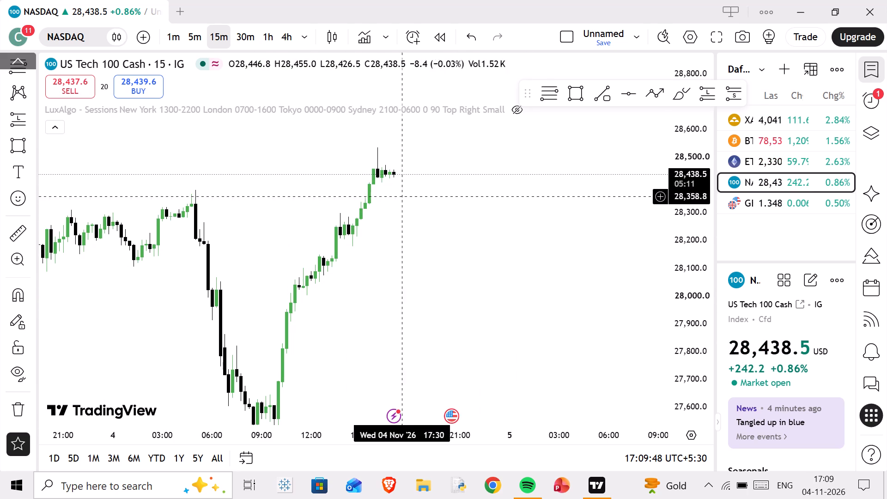
scroll(315, 170, up, 1)
scroll(316, 181, down, 17)
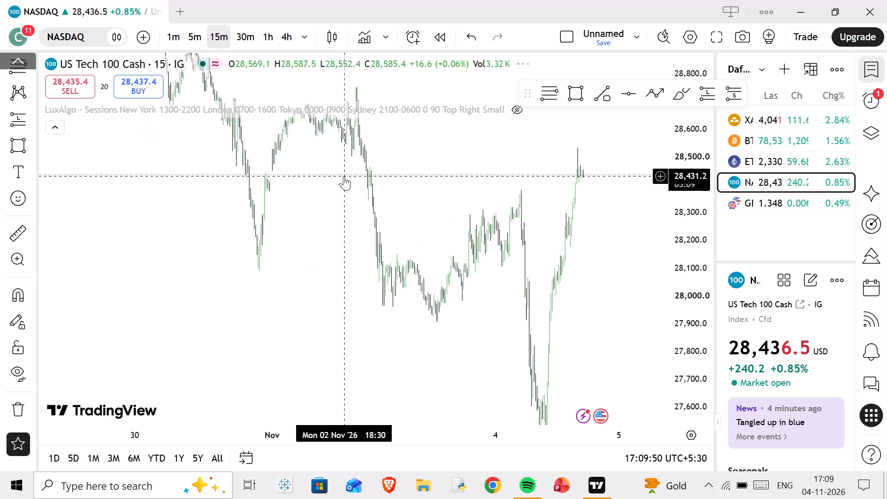
scroll(344, 176, up, 3)
Switch the NASDAQ chart back to the 1-hour timeframe.
click(261, 27)
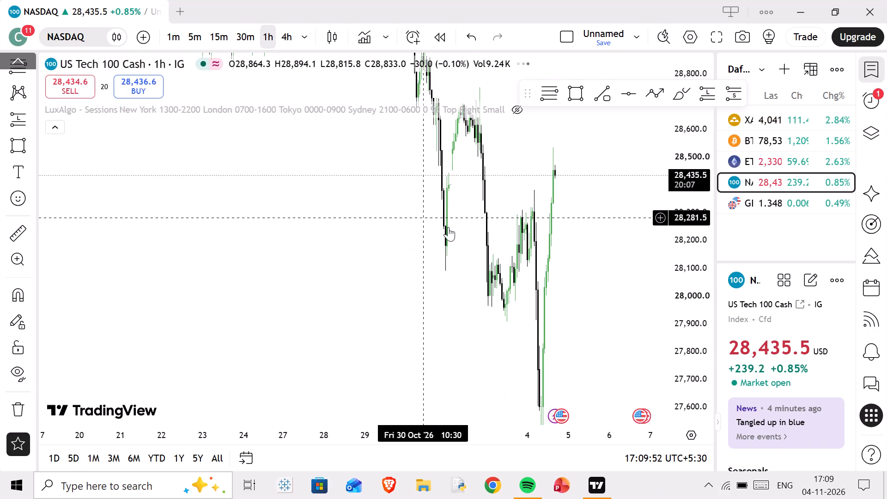
Draw a rectangle zone over the price gap after 30 October, between about 28,450 and 28,513, extending to 5 November.
scroll(494, 237, up, 8)
drag(489, 201, 467, 323)
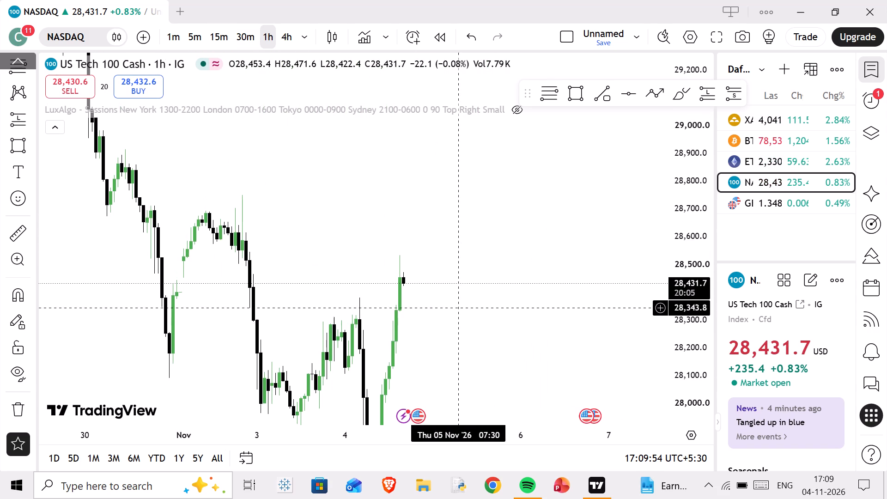
scroll(359, 234, down, 1)
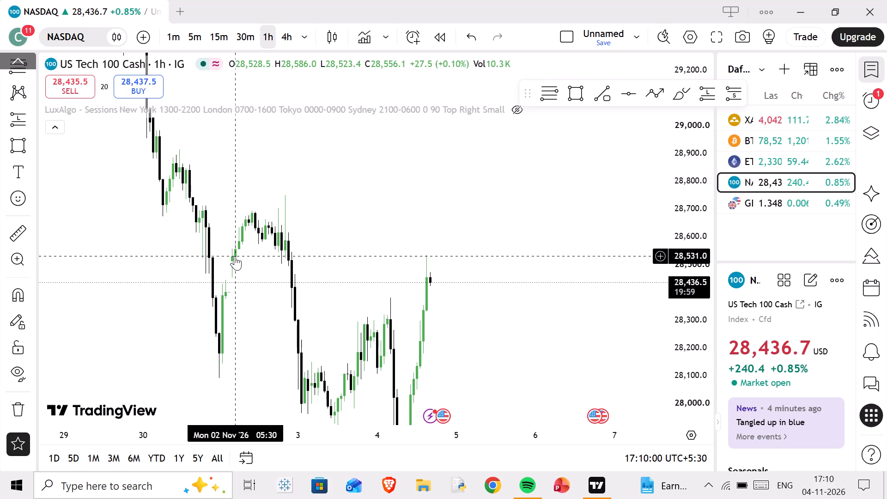
click(568, 87)
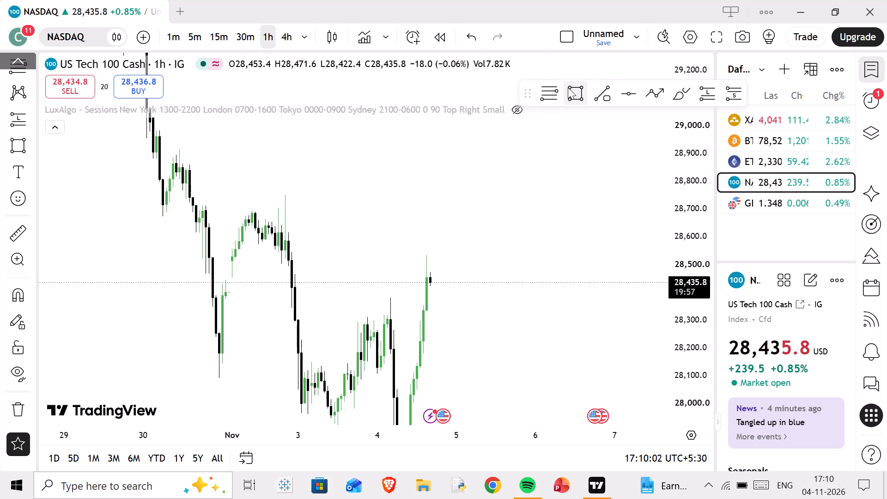
drag(217, 261, 262, 275)
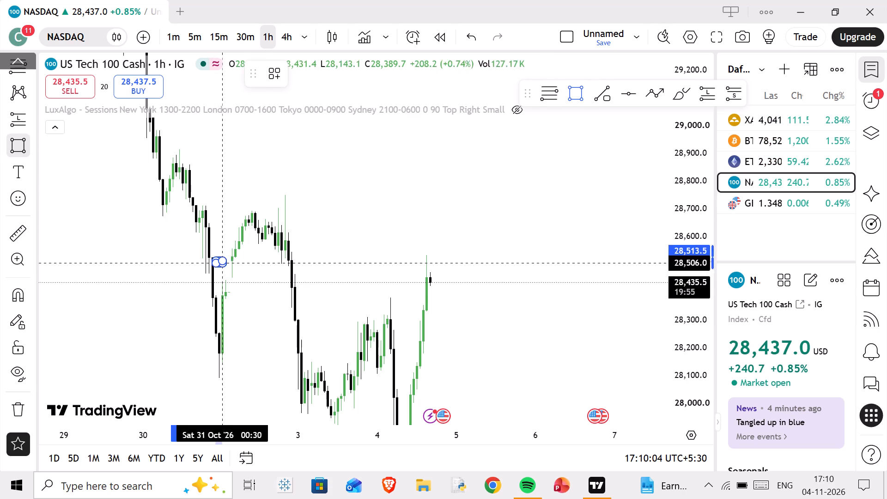
drag(262, 275, 510, 277)
click(510, 277)
Place a short position at the zone's lower edge with entry at about 28,448.6 and target at about 27,924.7.
drag(470, 228, 390, 118)
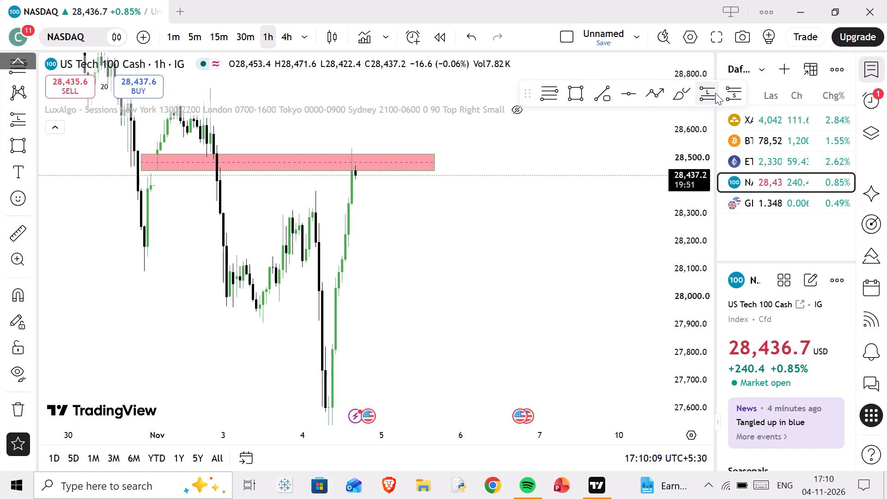
click(734, 91)
click(349, 172)
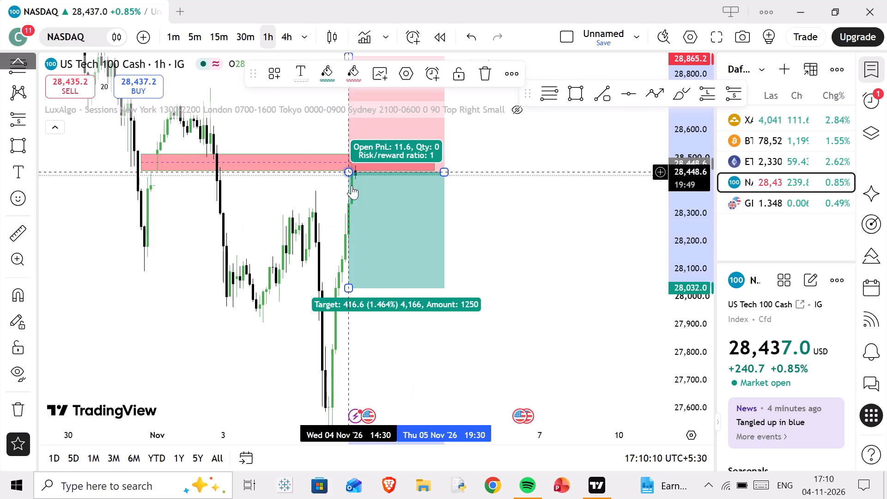
drag(348, 289, 351, 310)
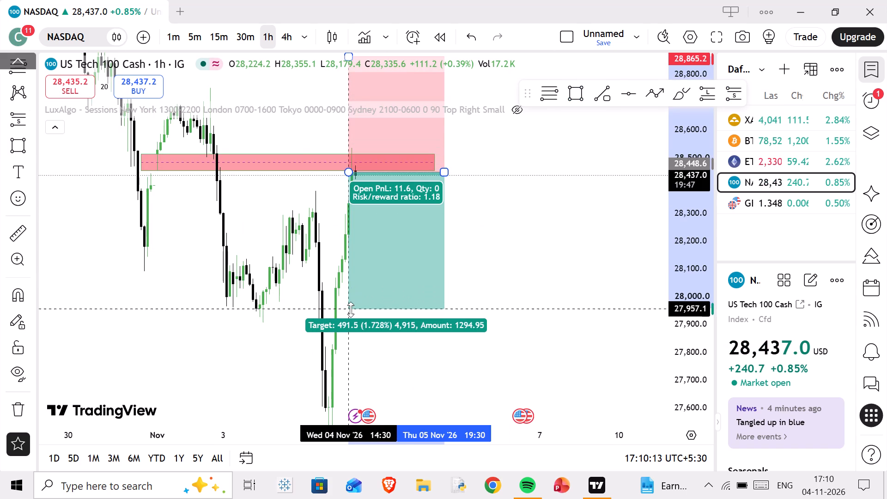
drag(351, 310, 350, 318)
Tighten the short position's stop to about 28,533, just above the rectangle zone.
drag(449, 201, 455, 340)
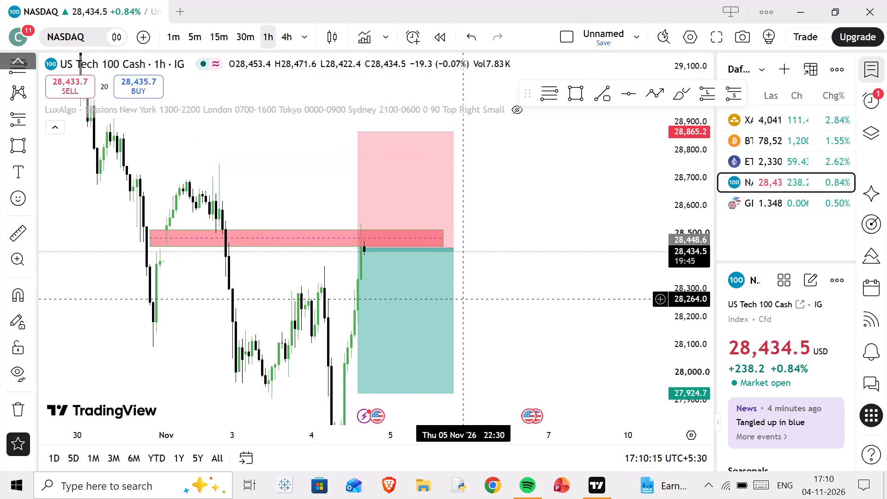
drag(349, 174, 343, 272)
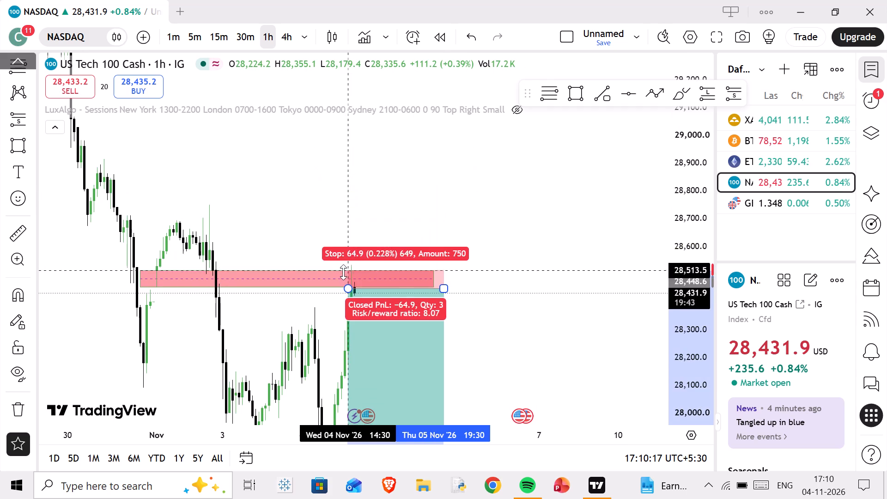
drag(343, 272, 347, 265)
Move the short position a few hours later, past the latest candle, with entry at about 28,443.6.
drag(366, 271, 383, 272)
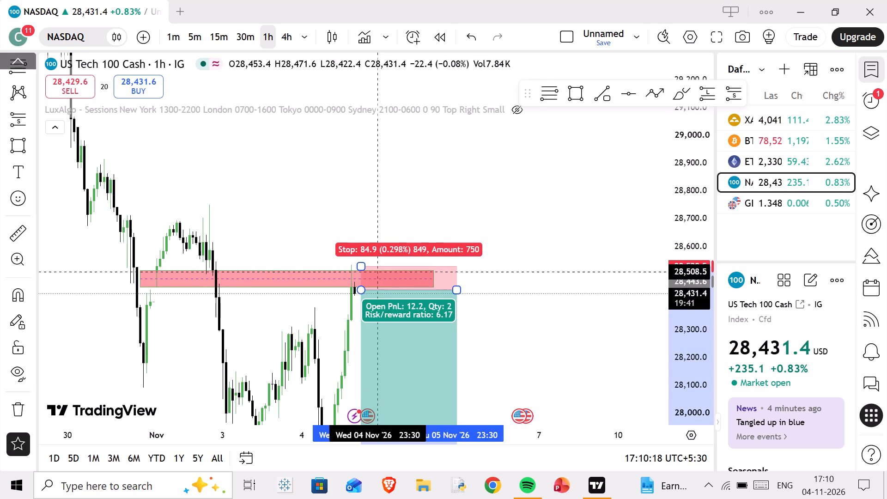
Shift the short position back to the latest candles with entry at about 28,451.1 and tighten its stop to about 28,518.5.
drag(383, 272, 371, 270)
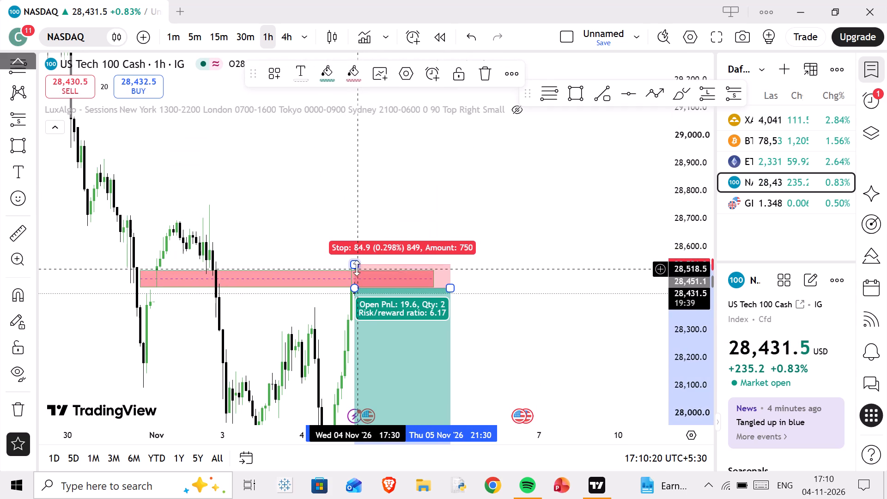
click(356, 266)
click(307, 224)
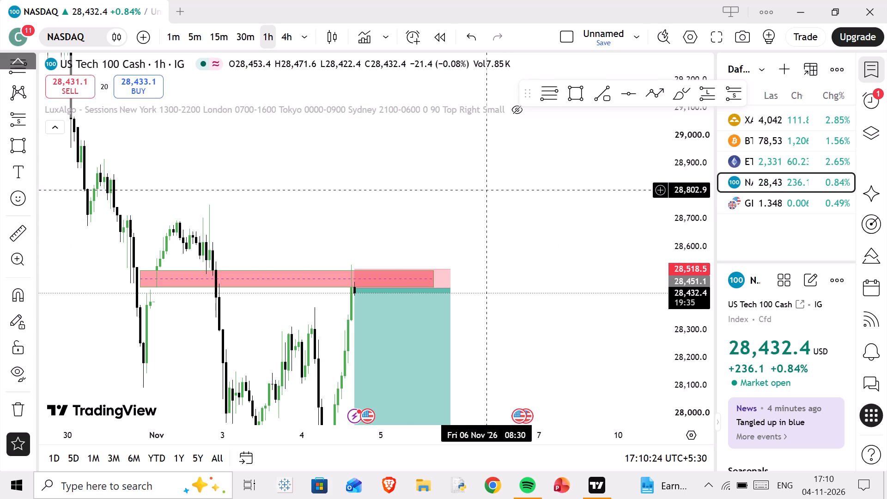
Examine the short setup and recent price action around the zone on the 5-minute NASDAQ chart.
scroll(356, 185, up, 3)
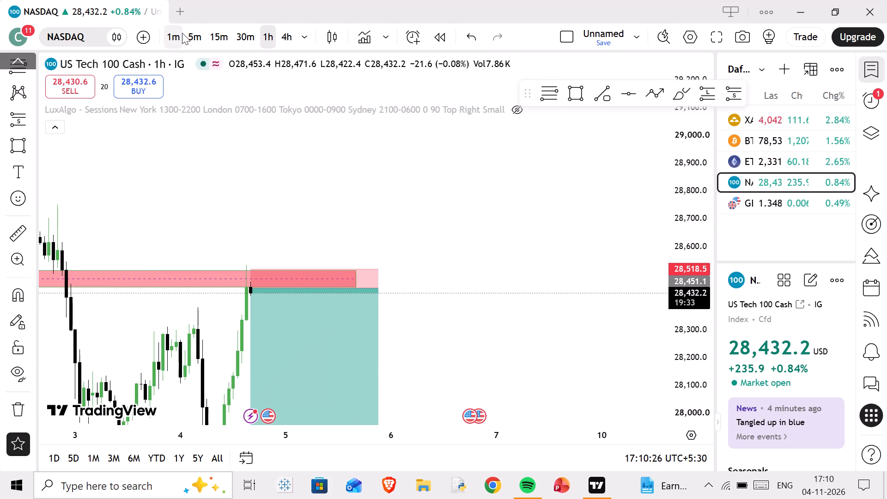
click(193, 33)
scroll(535, 202, down, 11)
drag(608, 190, 166, 144)
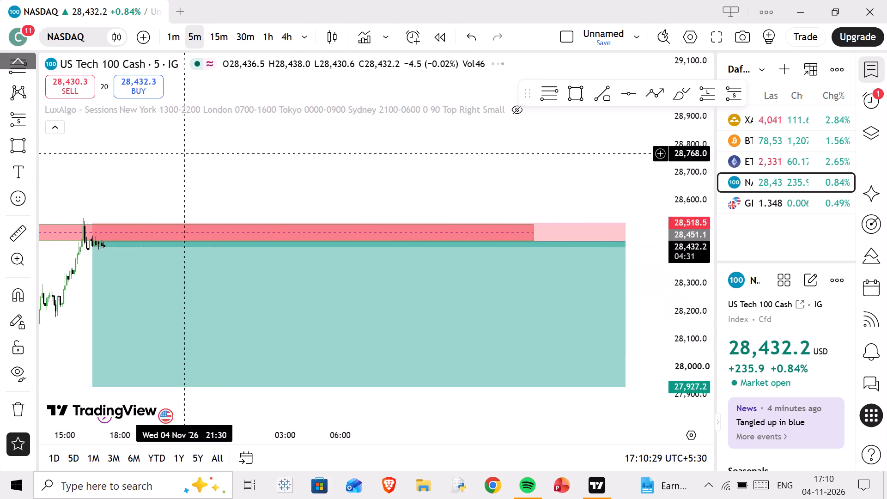
drag(166, 144, 163, 138)
scroll(654, 280, up, 4)
scroll(554, 185, down, 3)
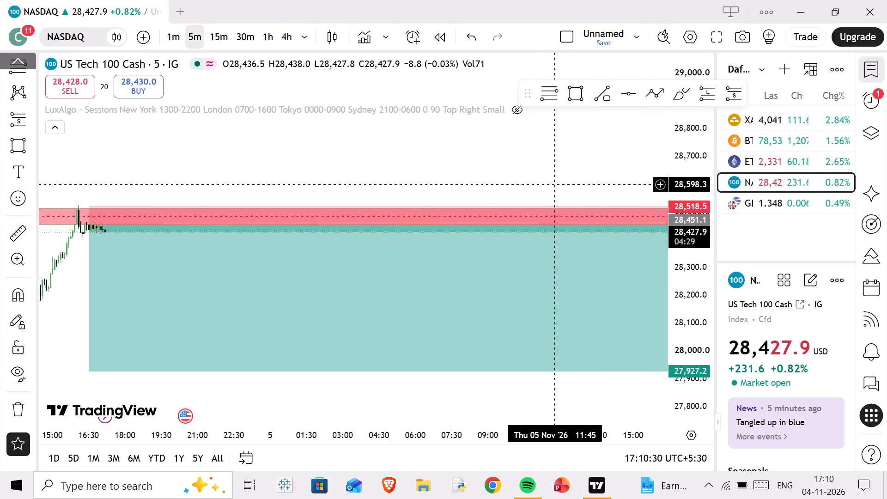
drag(590, 175, 418, 171)
drag(605, 215, 394, 207)
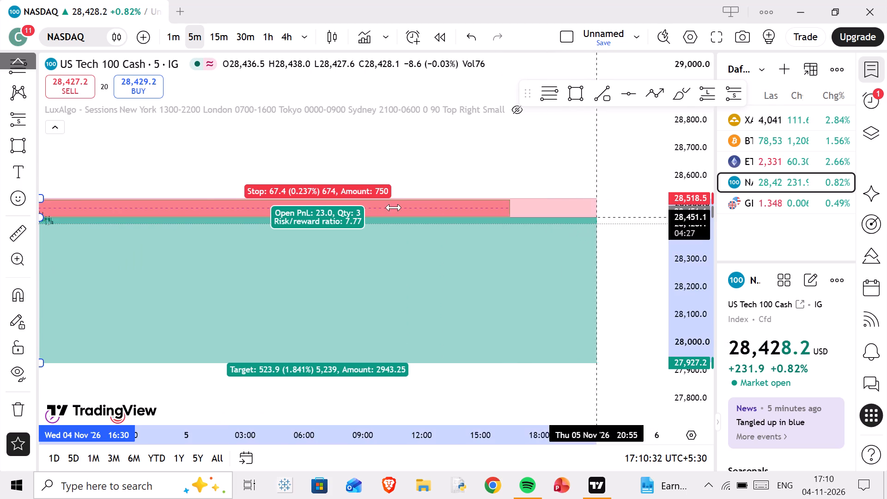
drag(394, 207, 126, 189)
drag(182, 162, 621, 172)
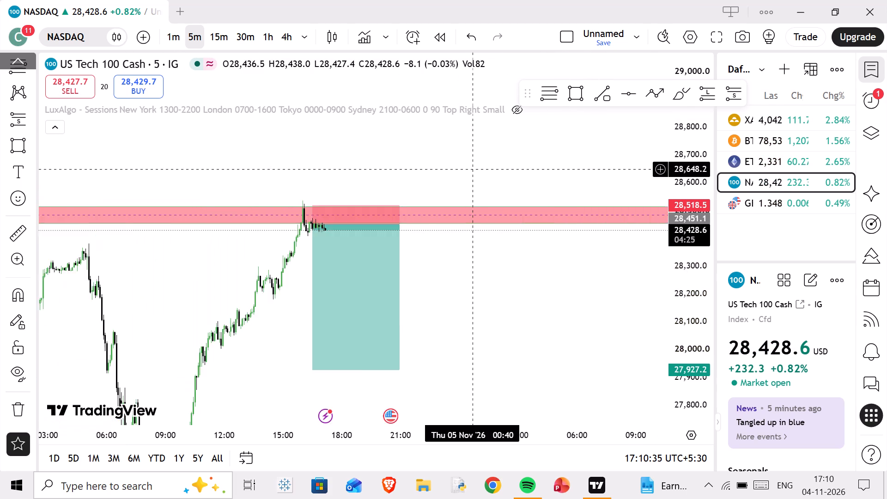
drag(621, 172, 624, 181)
scroll(683, 251, up, 20)
scroll(683, 251, up, 4)
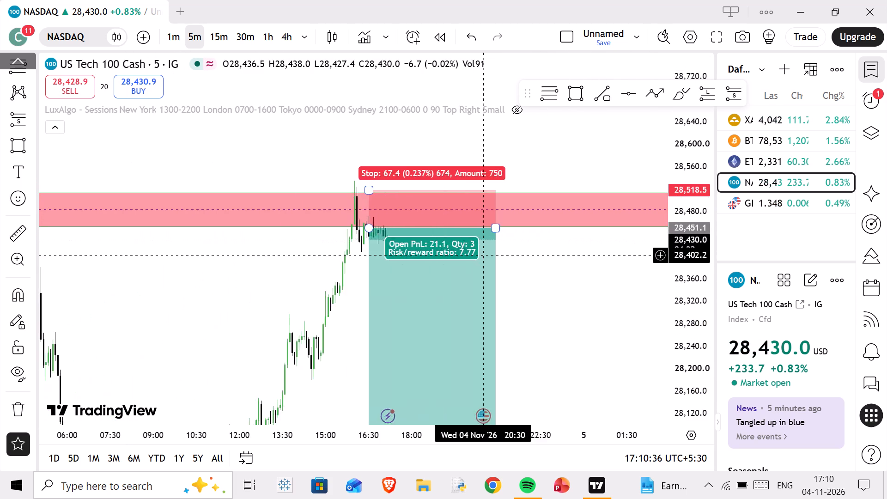
scroll(484, 255, up, 1)
click(483, 262)
drag(484, 262, 541, 260)
scroll(684, 290, up, 5)
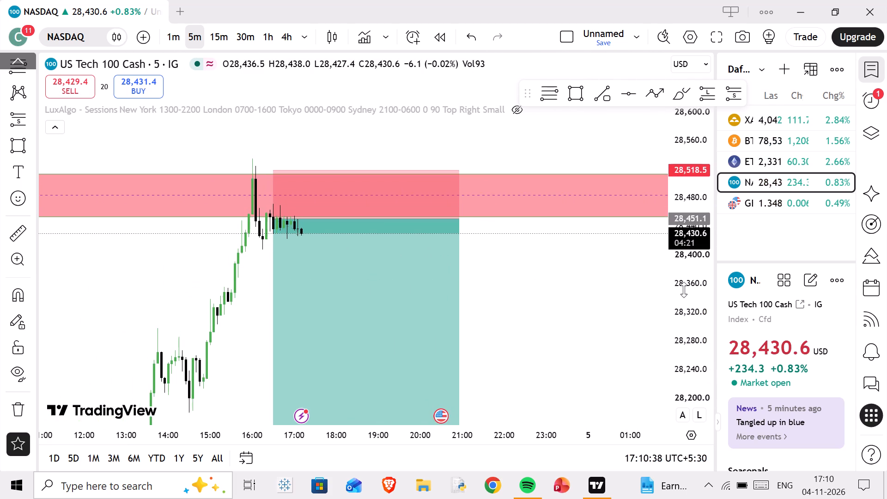
scroll(684, 290, up, 4)
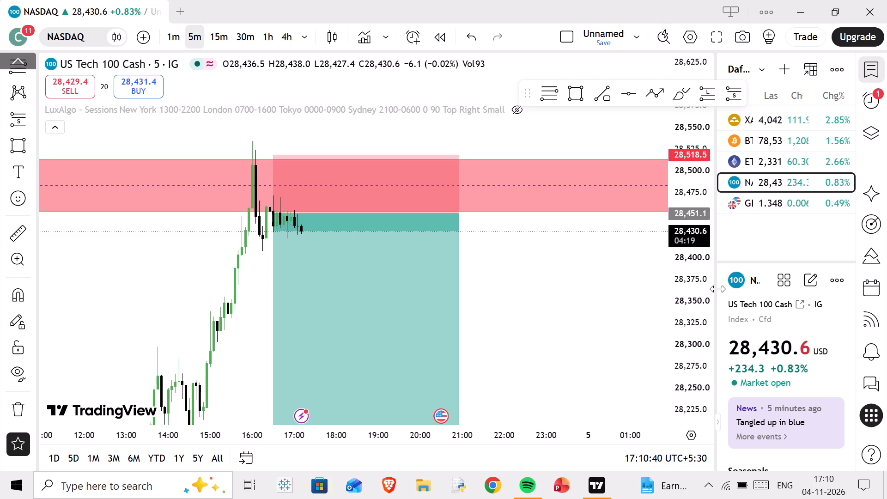
Switch to XAUUSD and examine the 5-minute price action below the supply zone.
click(750, 126)
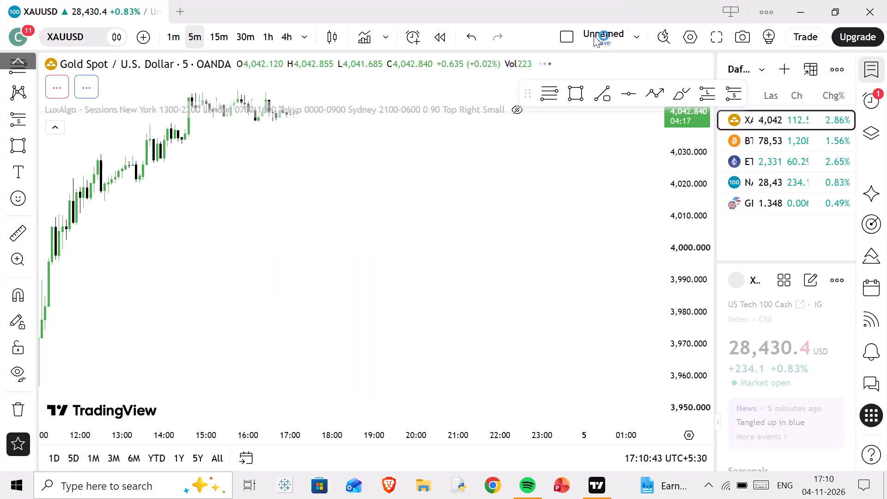
drag(348, 178, 532, 291)
scroll(528, 260, up, 3)
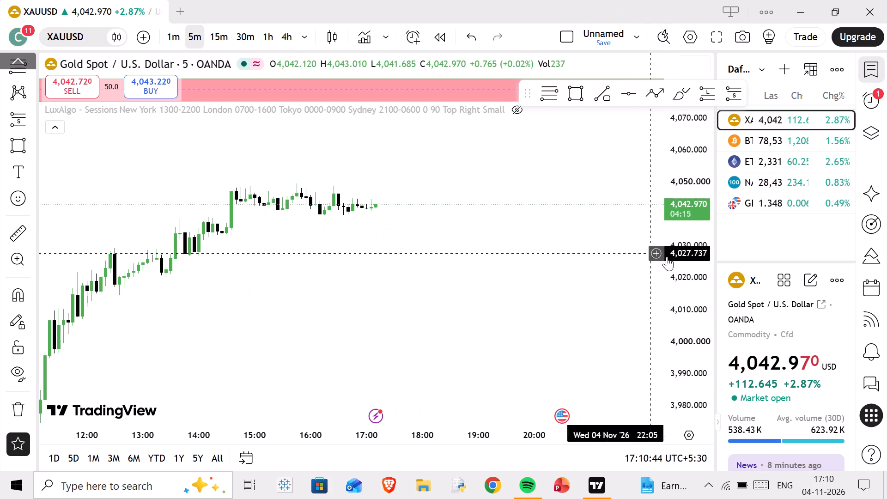
scroll(679, 258, up, 5)
scroll(389, 231, down, 4)
drag(511, 171, 472, 207)
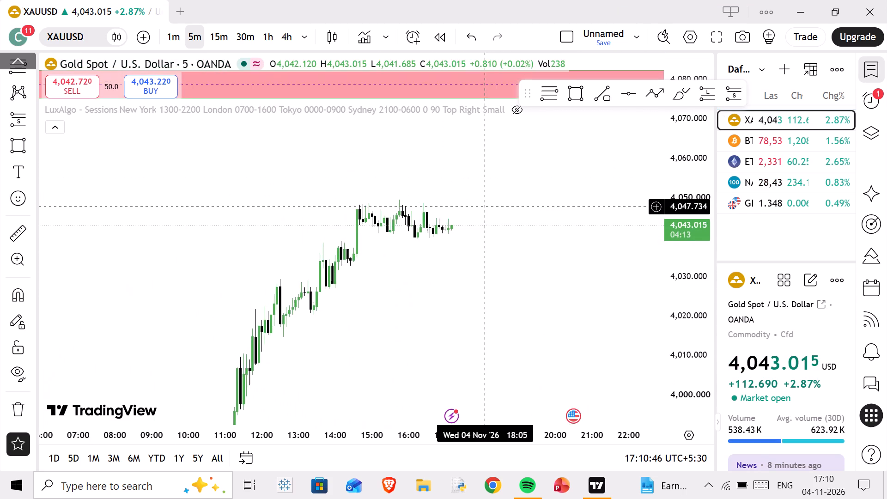
drag(472, 207, 436, 204)
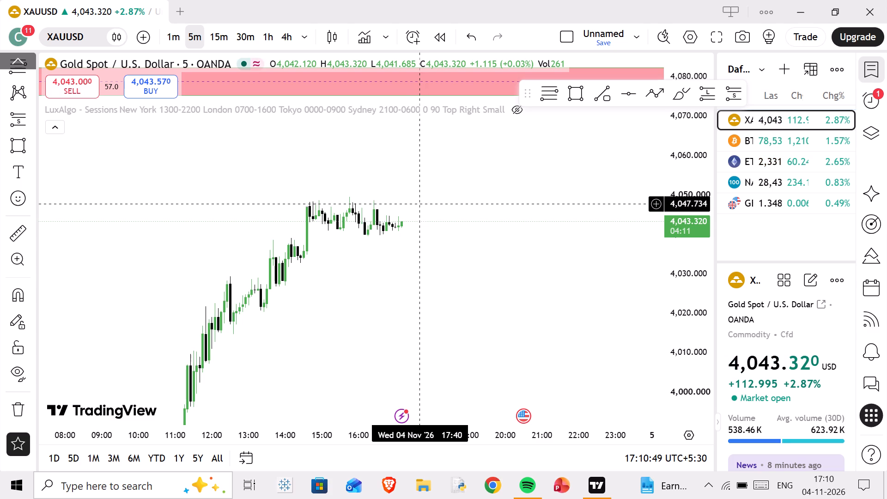
scroll(410, 207, up, 1)
drag(375, 233, 444, 165)
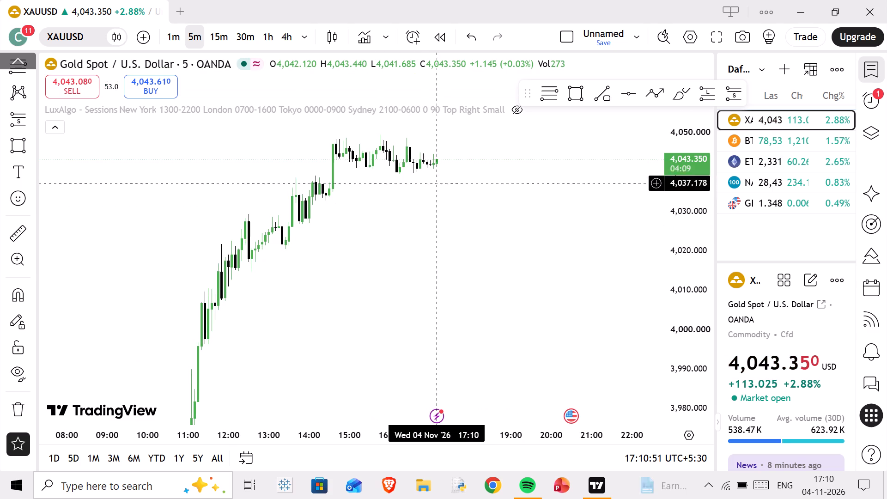
drag(418, 239, 400, 303)
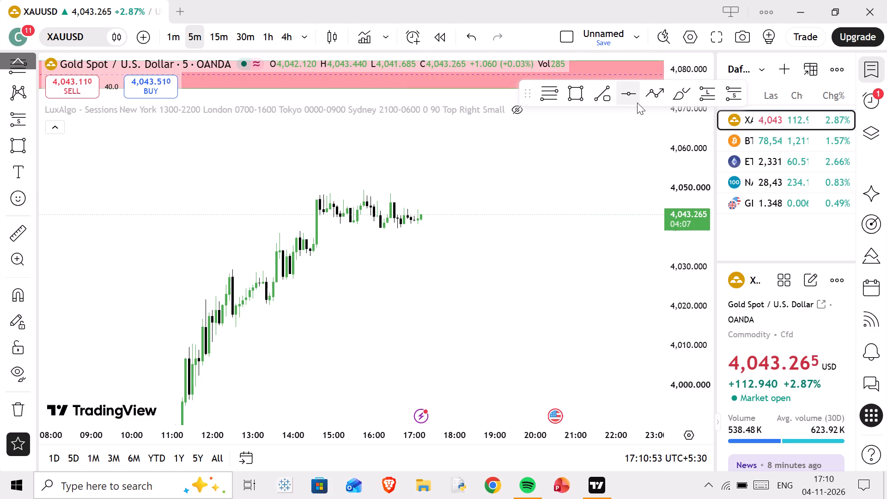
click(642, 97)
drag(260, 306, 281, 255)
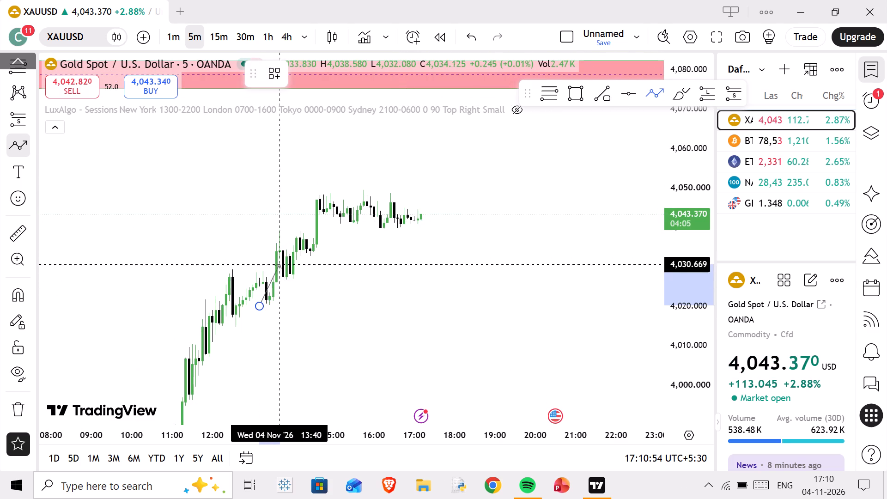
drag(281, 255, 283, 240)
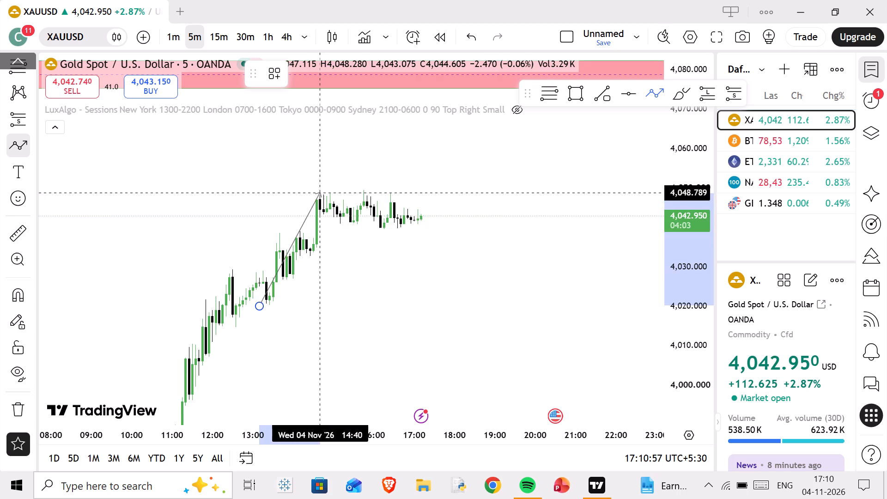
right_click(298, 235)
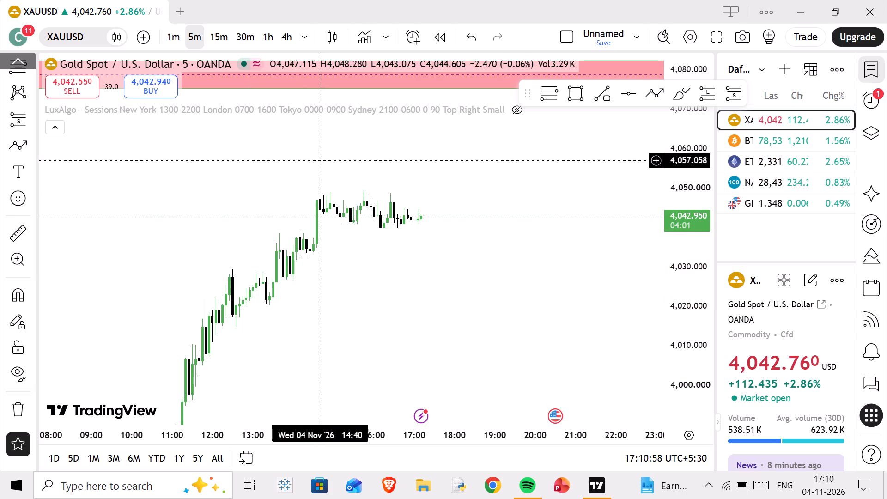
On the 15-minute XAUUSD chart, draw a rectangle over the recent highs, about 4,046.5 to 4,049.3, from 13:30 to 22:45 on 4 November.
click(210, 44)
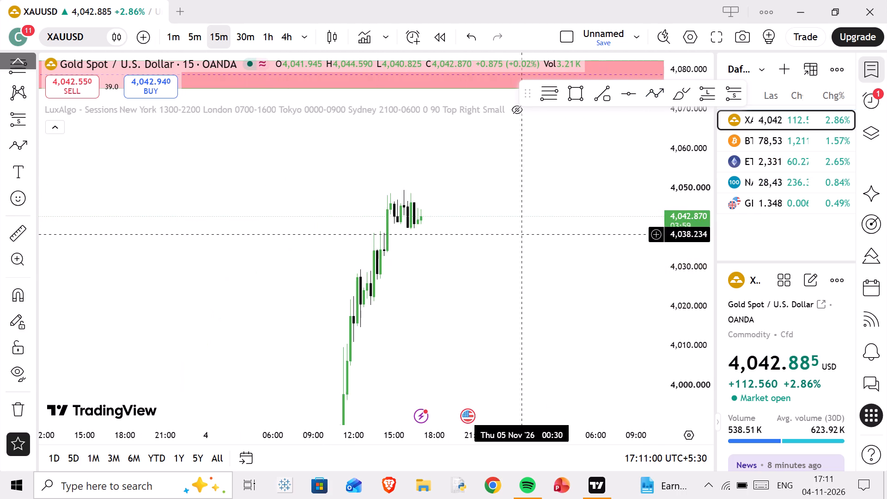
scroll(517, 244, up, 4)
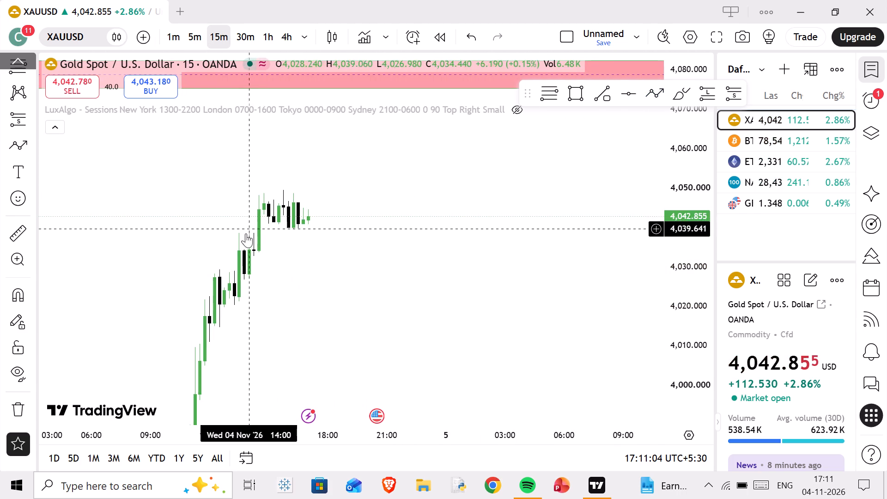
drag(328, 263, 398, 157)
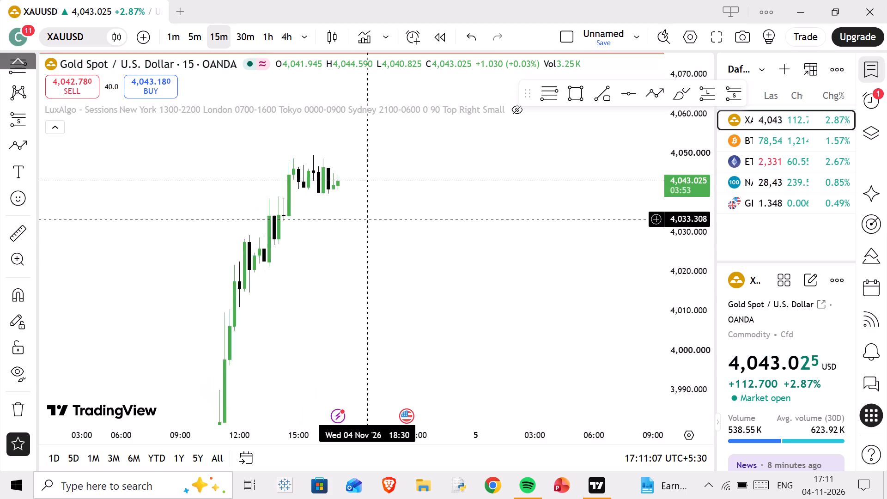
drag(398, 157, 400, 164)
scroll(662, 239, down, 4)
drag(622, 155, 622, 194)
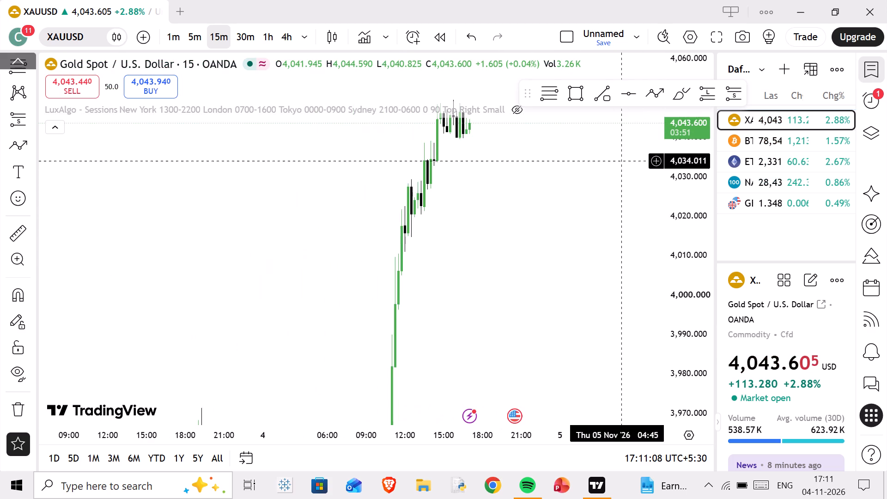
drag(622, 194, 527, 318)
scroll(518, 306, up, 3)
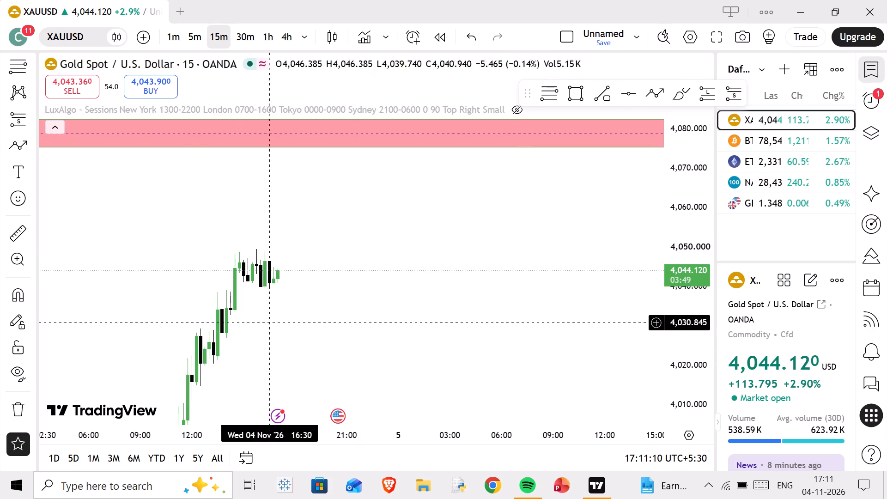
click(568, 92)
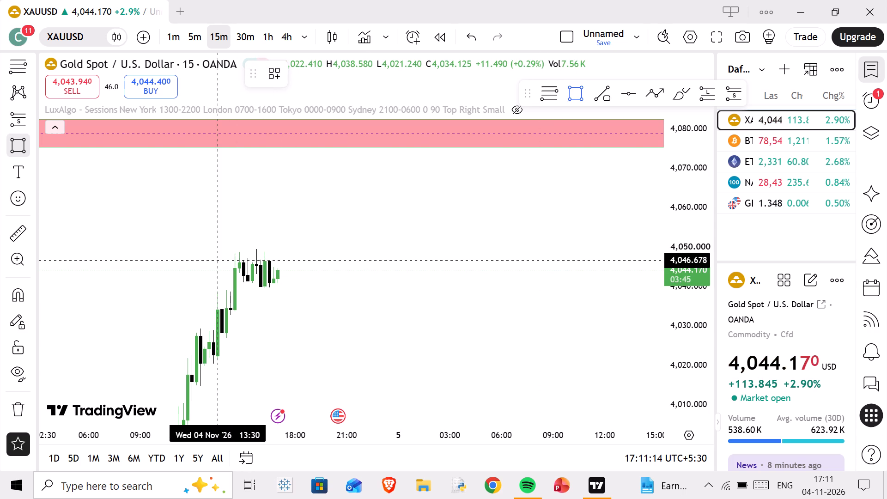
drag(217, 261, 371, 253)
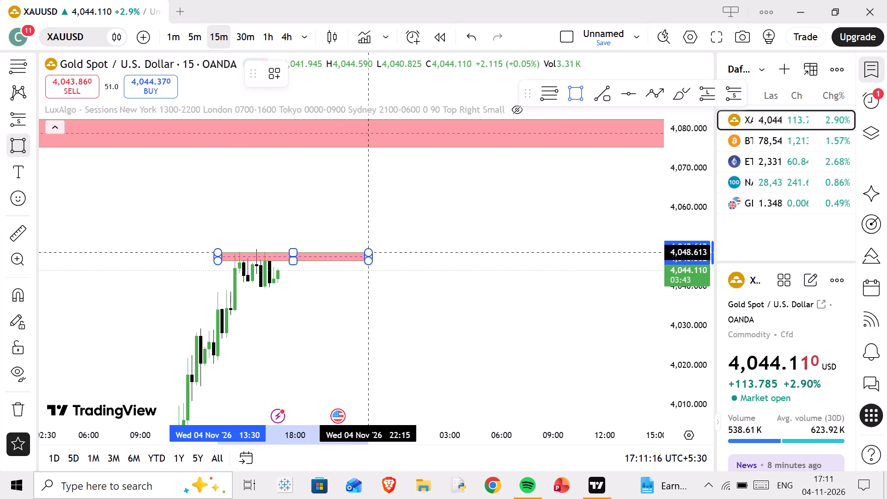
drag(371, 253, 376, 249)
click(376, 249)
Change the new rectangle's fill colour to green.
click(333, 79)
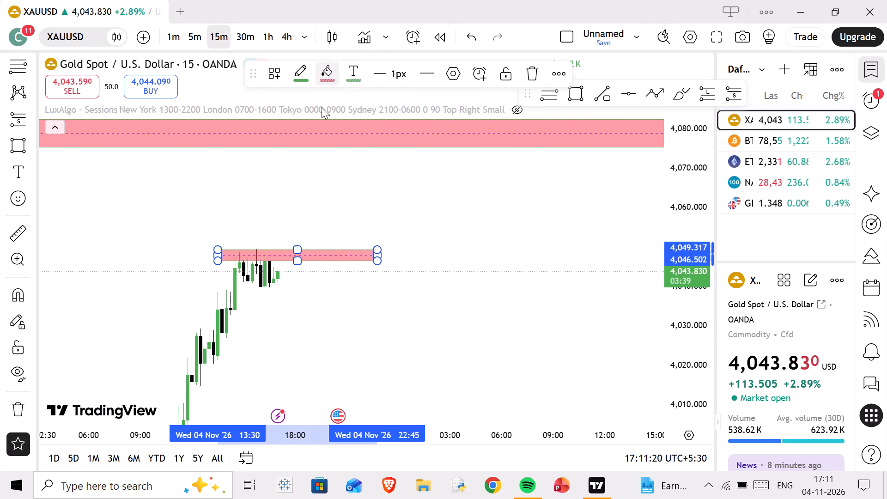
click(368, 119)
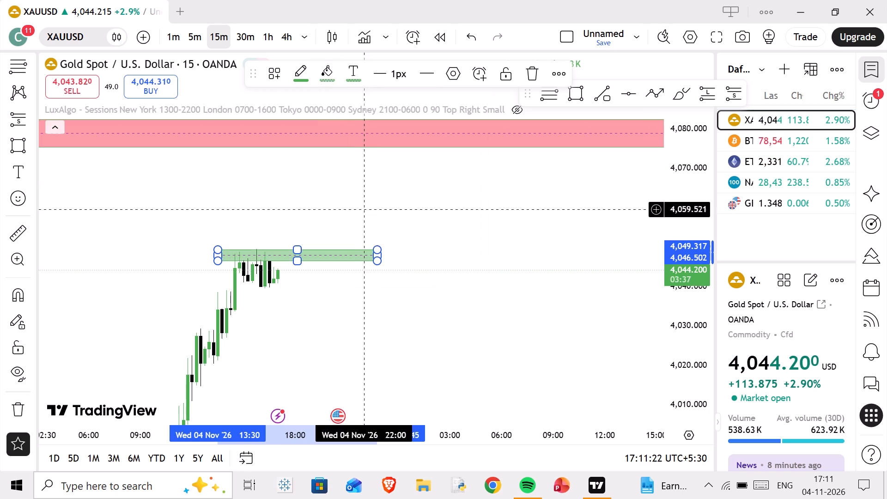
click(360, 224)
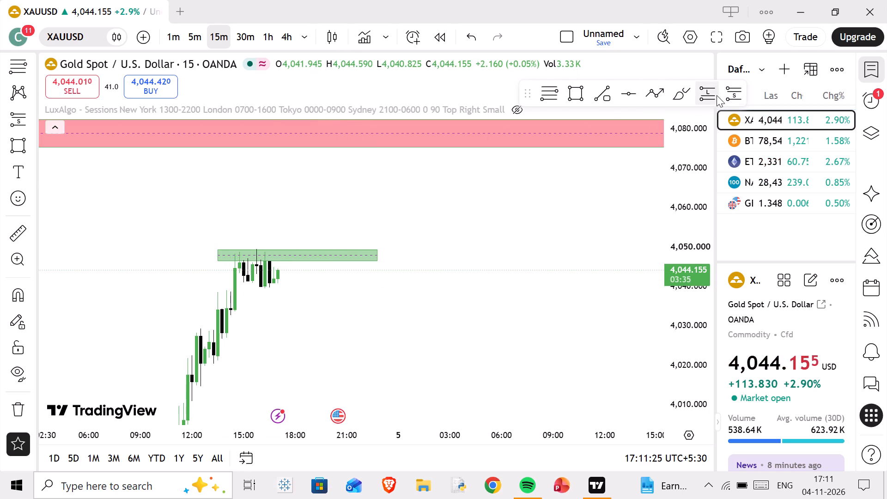
Place a long position from the green zone's upper edge with entry at about 4,049.3, target about 4,075.7 and stop about 4,046.3.
click(715, 95)
click(279, 250)
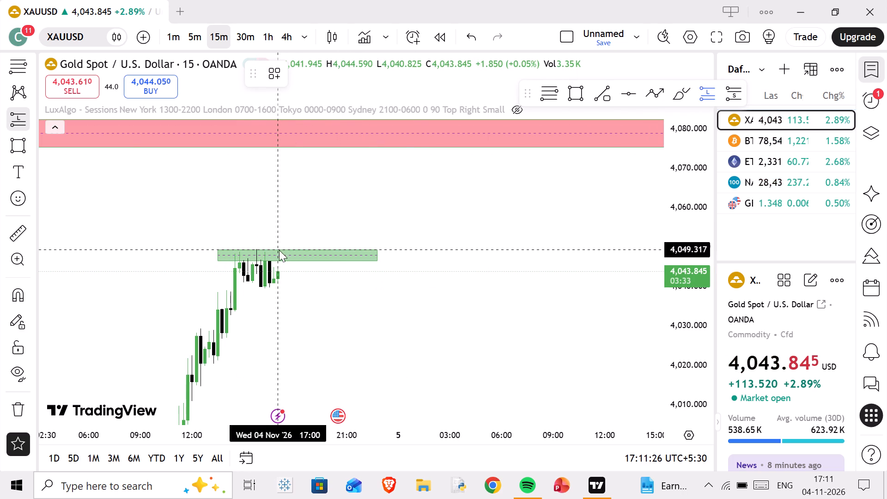
drag(277, 151, 279, 146)
drag(280, 351, 302, 312)
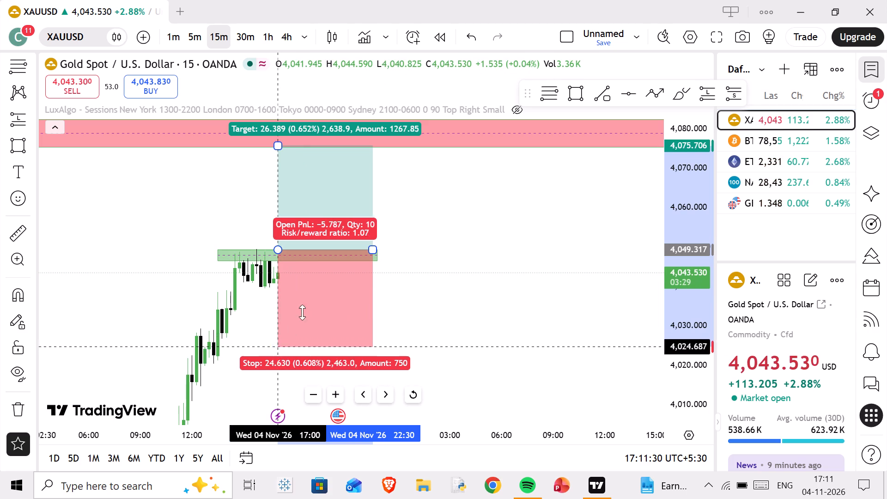
drag(302, 312, 320, 262)
click(452, 212)
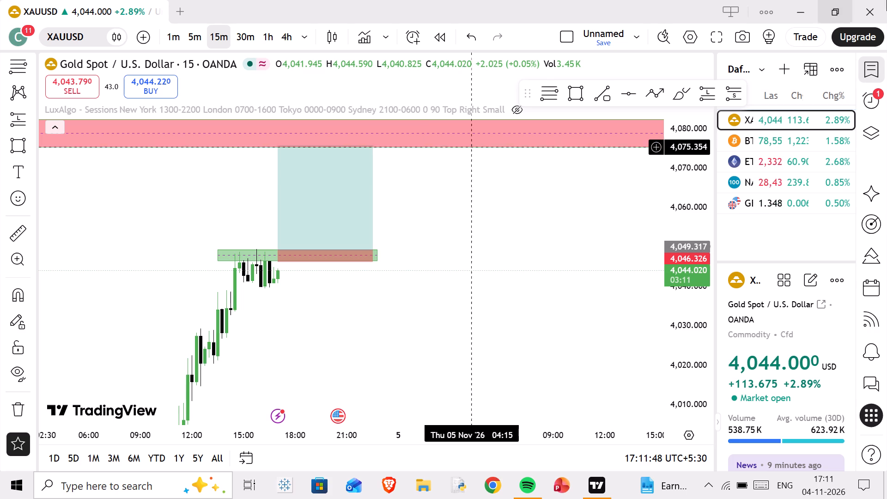
On the BTCUSD chart, raise the red supply zone's upper edge to about 78,680 and extend the zone to 4 November 19:30.
click(794, 148)
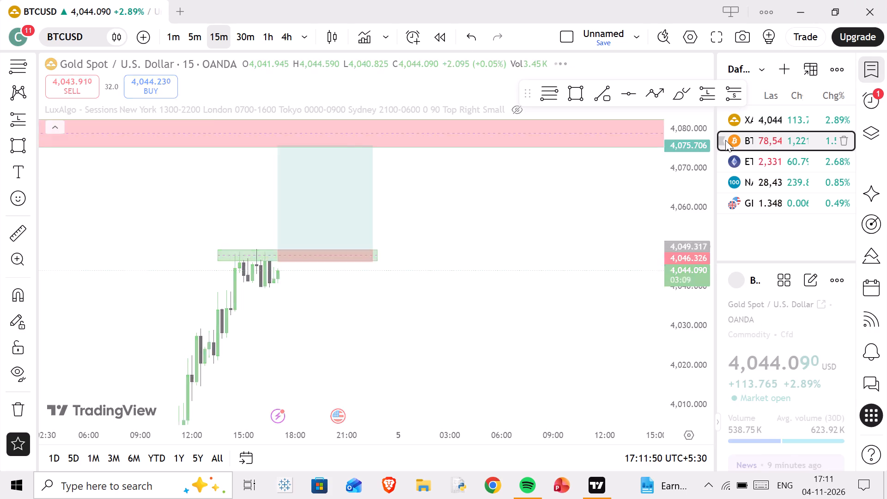
drag(329, 200, 512, 414)
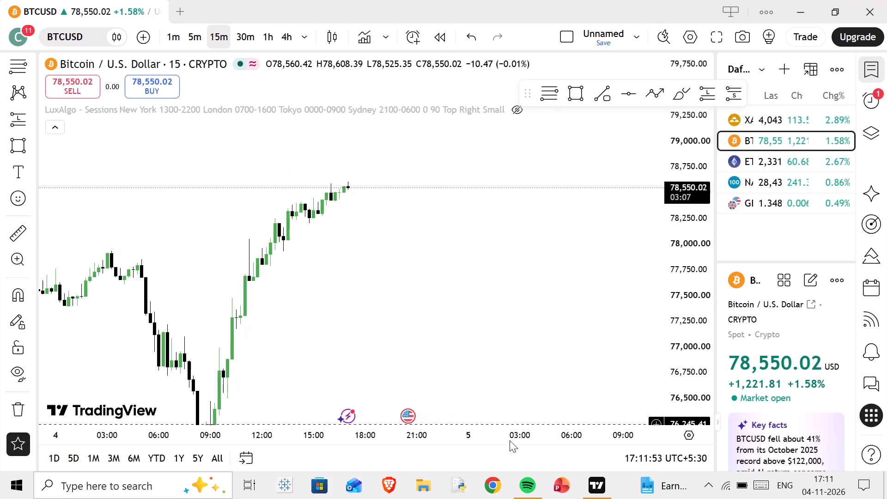
scroll(486, 275, down, 18)
drag(454, 190, 515, 369)
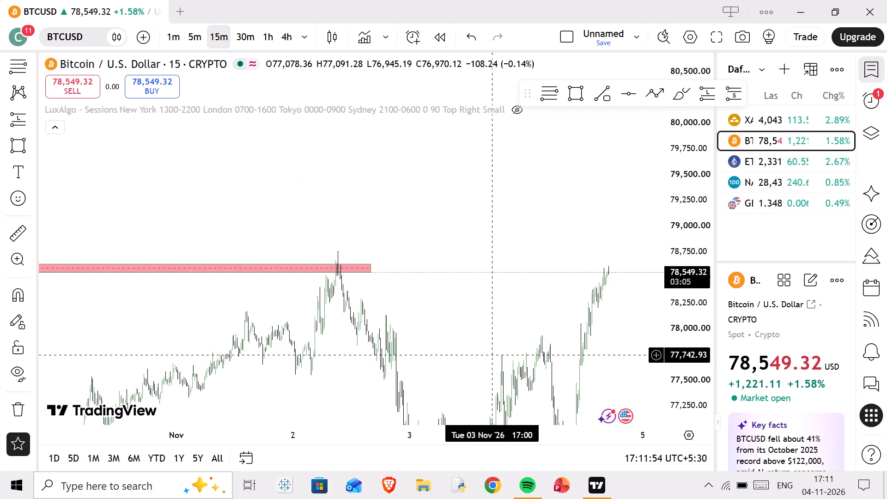
scroll(521, 329, down, 11)
drag(515, 369, 522, 336)
scroll(543, 278, up, 9)
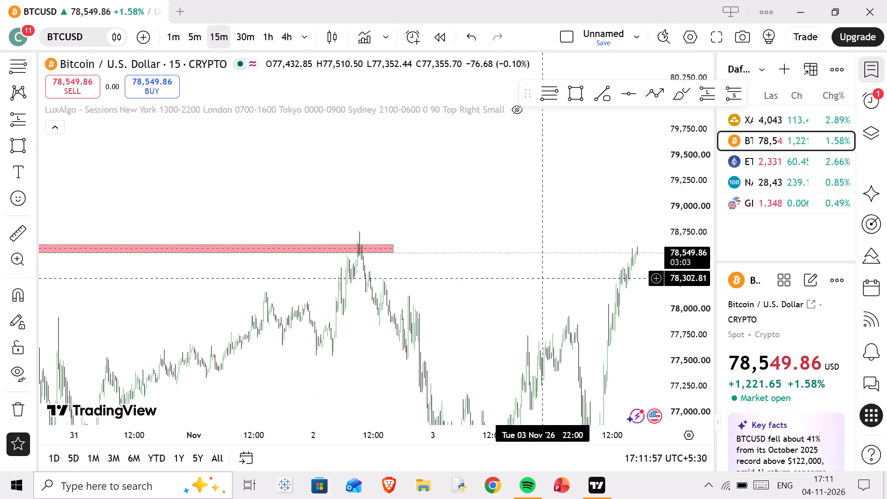
scroll(542, 278, up, 3)
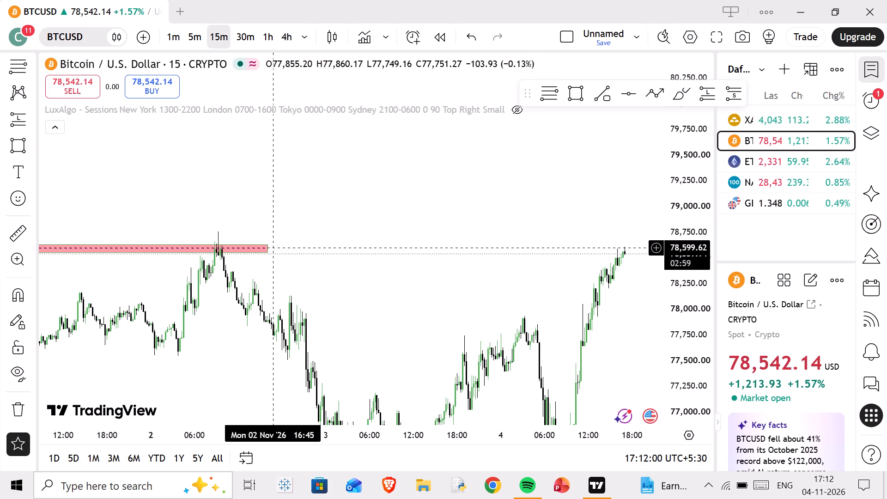
drag(271, 243, 272, 239)
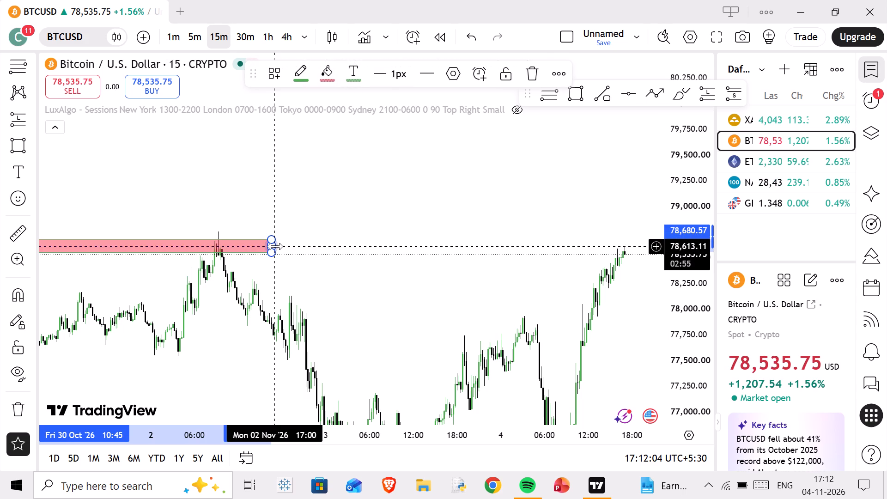
drag(275, 246, 643, 281)
scroll(707, 304, up, 3)
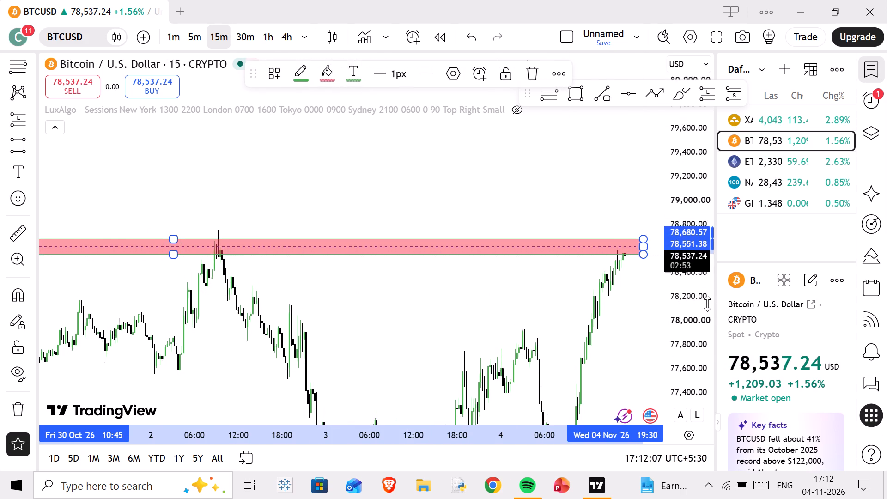
scroll(707, 304, up, 20)
scroll(707, 304, up, 6)
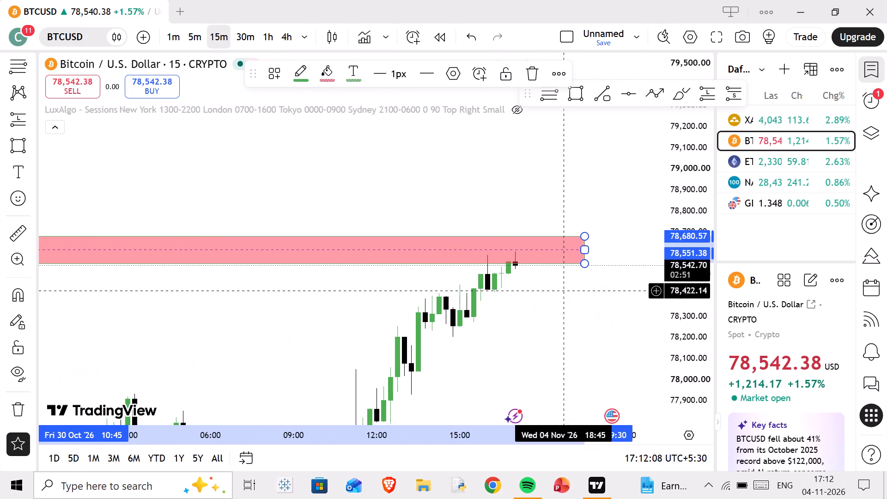
click(550, 299)
Examine the 15-minute BTCUSD candles at the red zone and compare them with the earlier highs.
drag(535, 211, 406, 174)
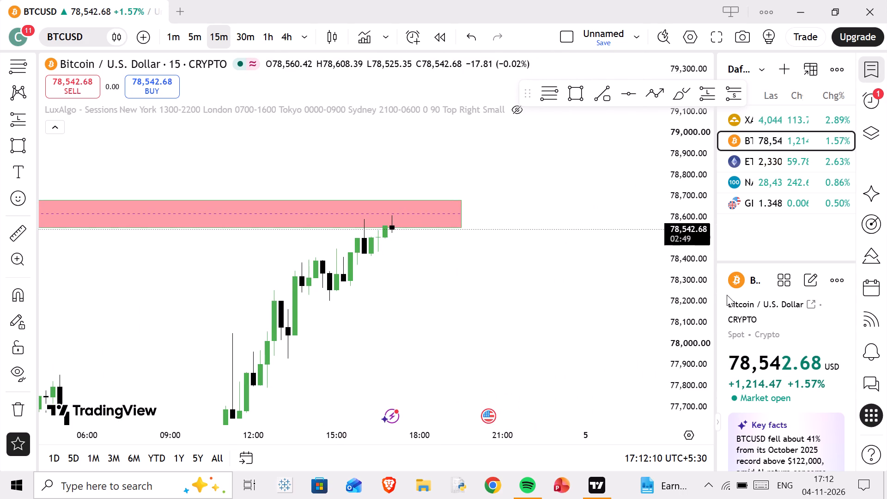
scroll(717, 293, up, 10)
scroll(613, 277, down, 18)
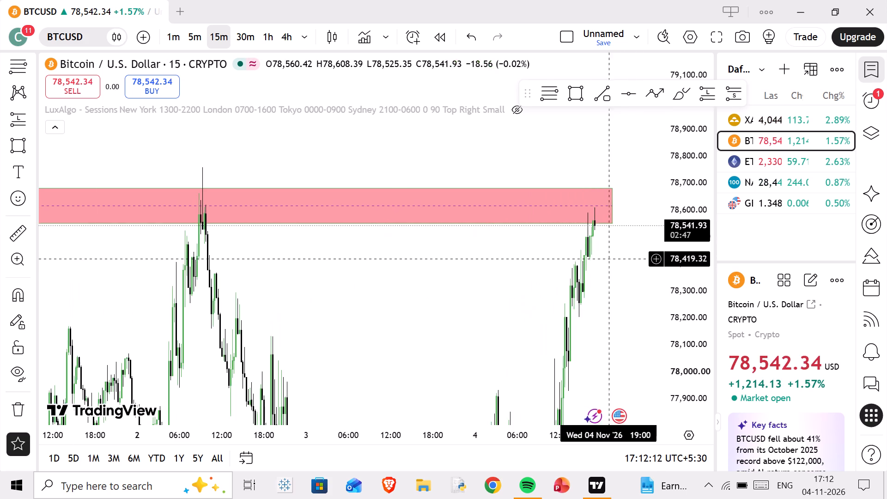
scroll(501, 266, down, 5)
scroll(693, 241, down, 19)
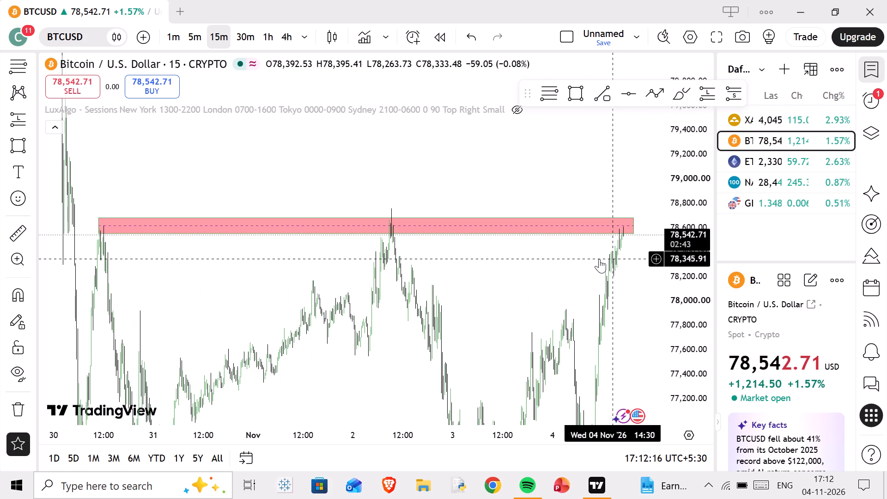
scroll(445, 291, up, 9)
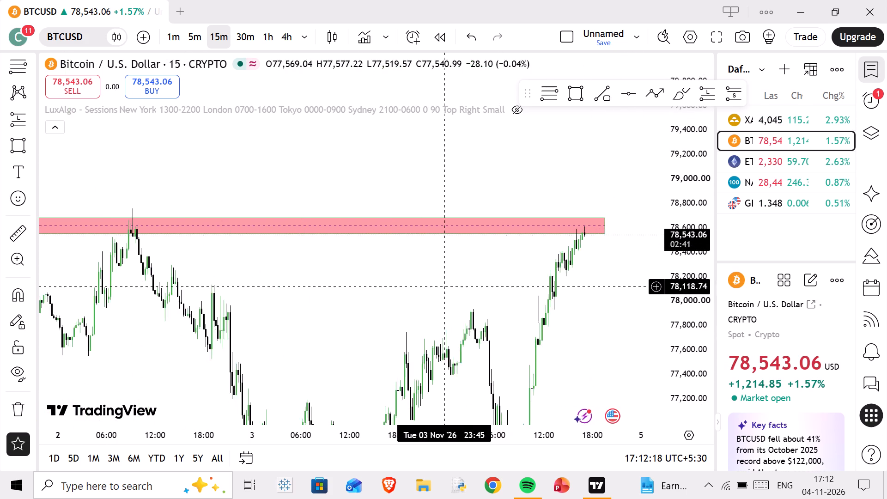
scroll(445, 286, up, 2)
scroll(703, 239, up, 19)
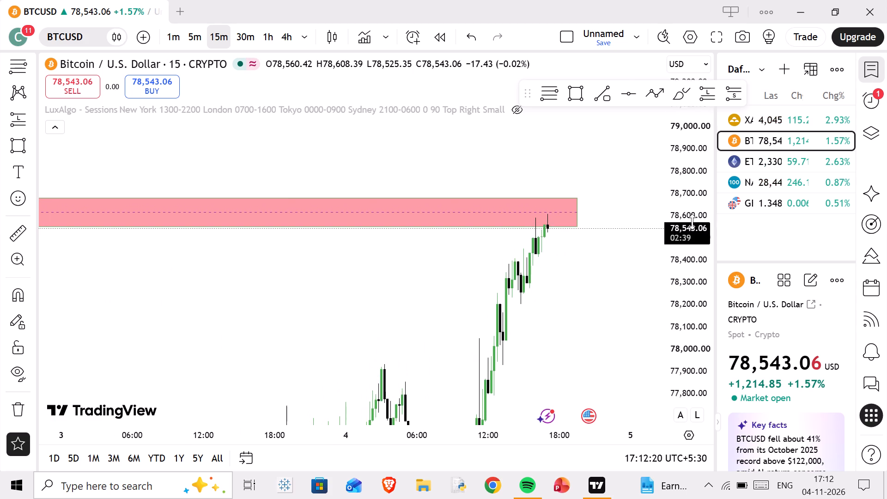
scroll(692, 222, up, 1)
scroll(551, 239, up, 6)
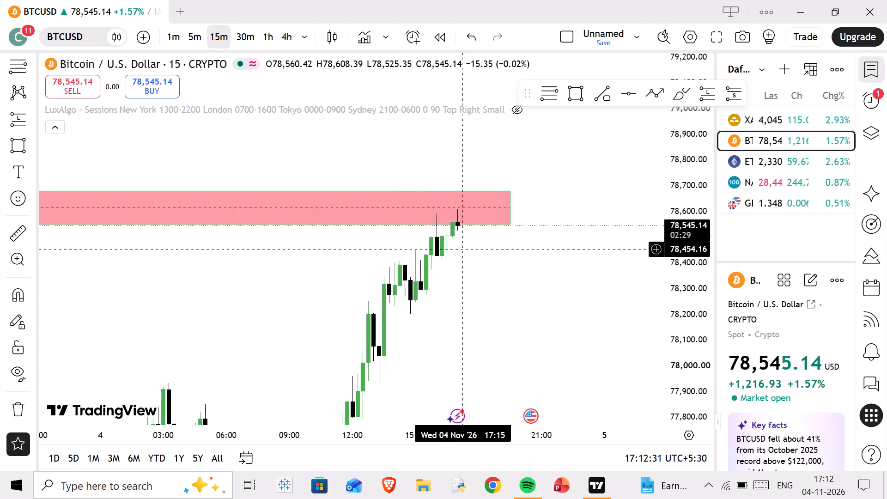
drag(500, 308, 501, 307)
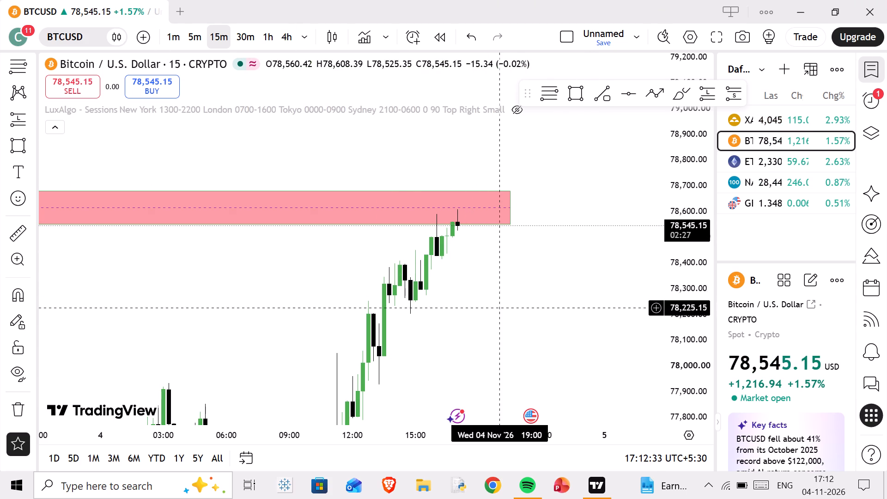
Extend the green demand zone to about 19:30 on 4 November, level with the end of the red zone.
drag(501, 307, 558, 204)
scroll(659, 255, down, 18)
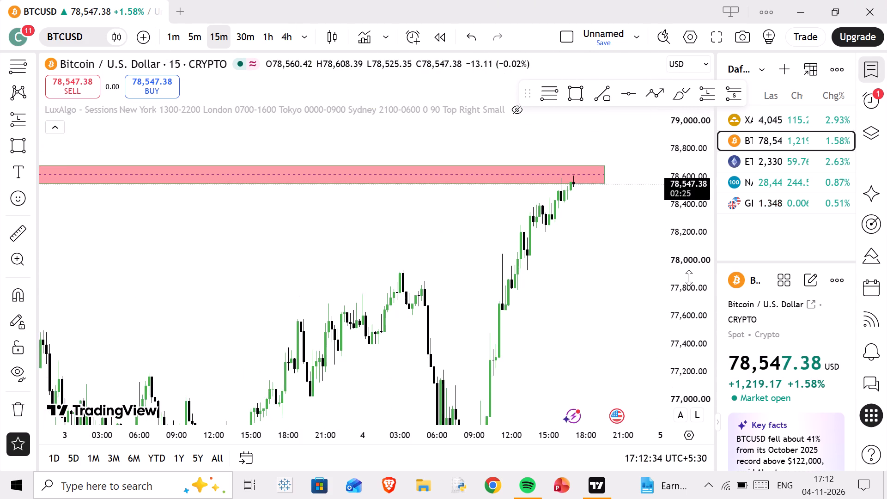
scroll(689, 278, down, 13)
scroll(432, 264, down, 19)
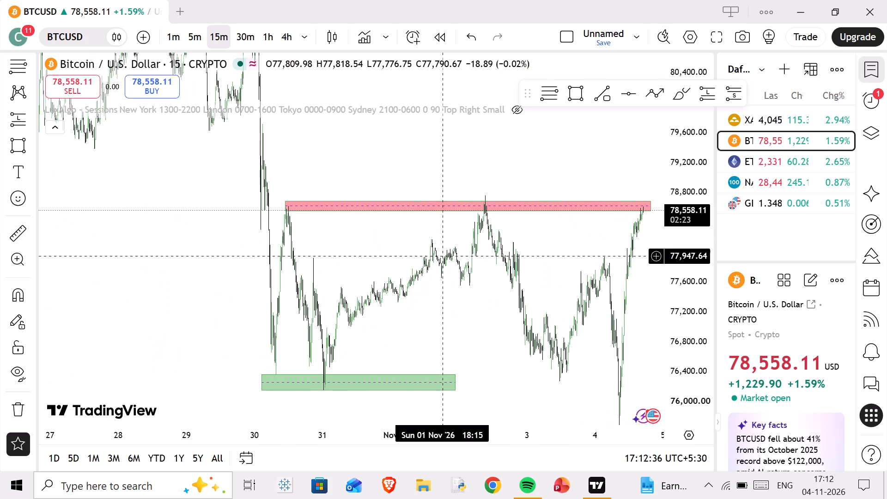
drag(461, 346, 310, 237)
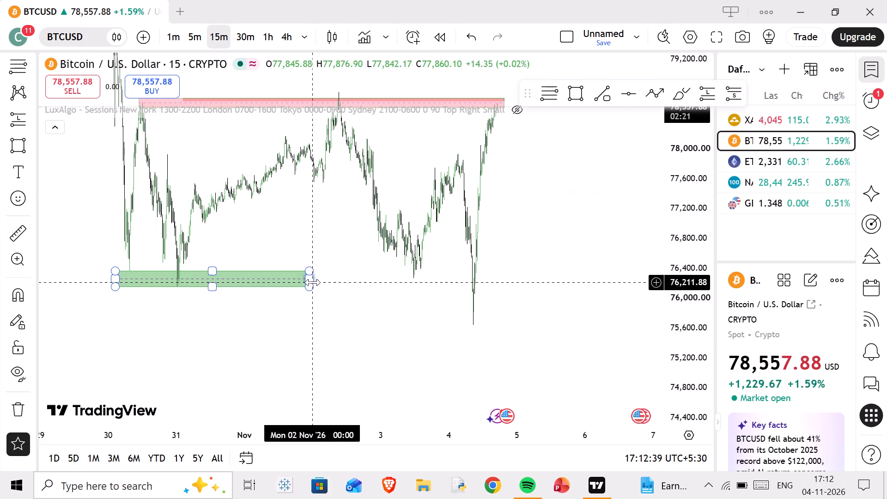
drag(310, 281, 504, 284)
Examine the price move from the green demand zone up to the red supply zone.
scroll(504, 284, up, 12)
drag(328, 244, 705, 243)
scroll(617, 254, up, 4)
scroll(492, 251, up, 4)
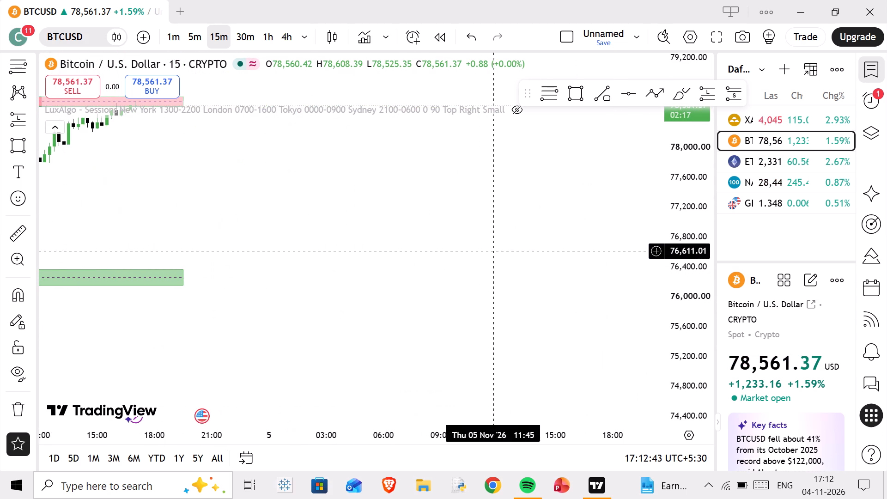
drag(171, 203, 669, 208)
scroll(614, 217, up, 2)
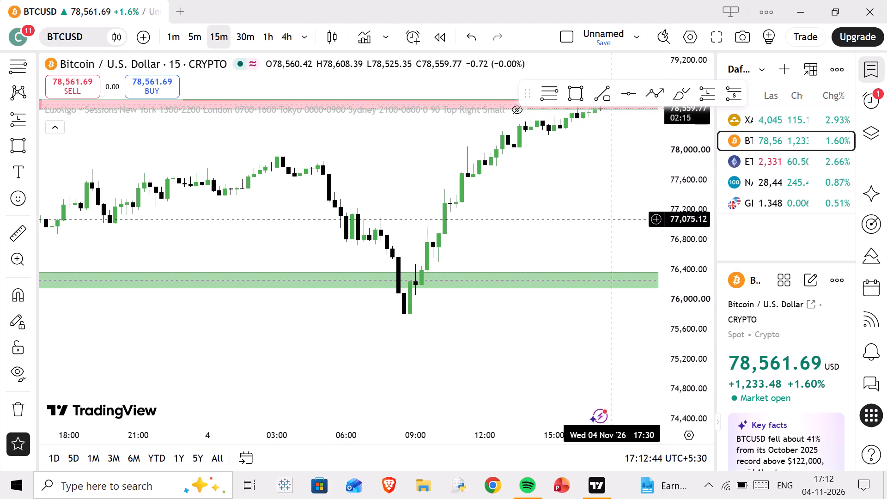
drag(484, 229, 107, 316)
scroll(107, 315, down, 3)
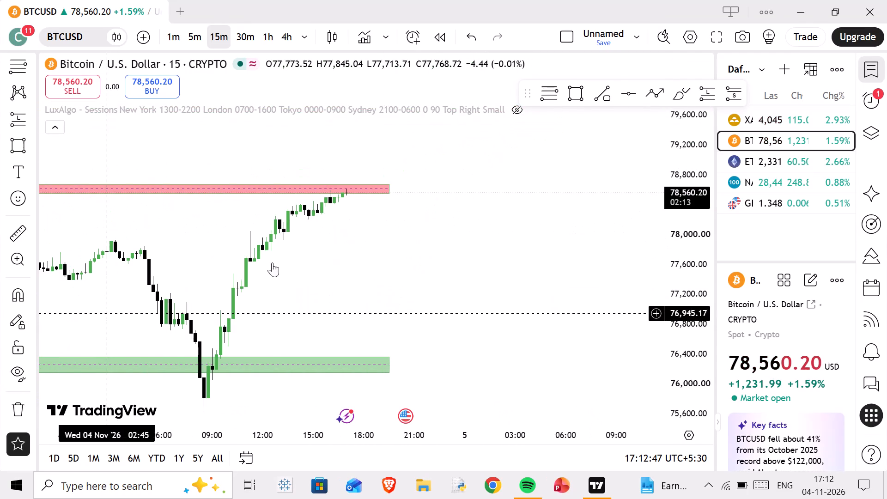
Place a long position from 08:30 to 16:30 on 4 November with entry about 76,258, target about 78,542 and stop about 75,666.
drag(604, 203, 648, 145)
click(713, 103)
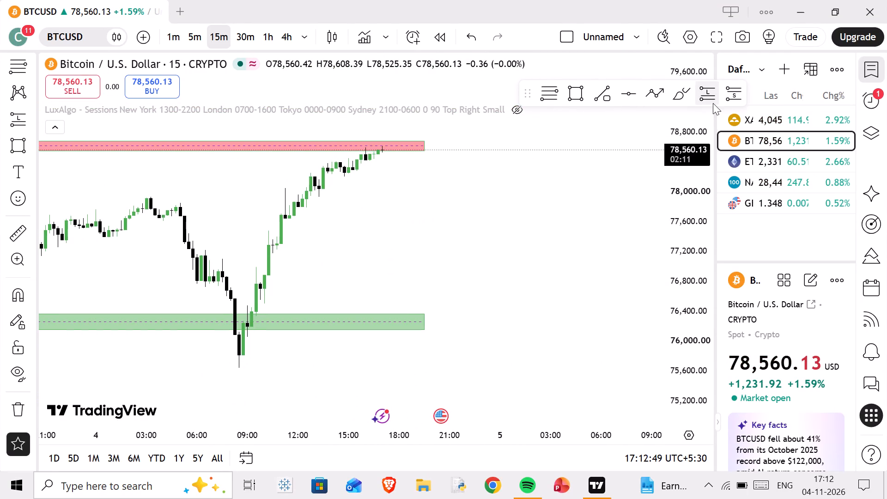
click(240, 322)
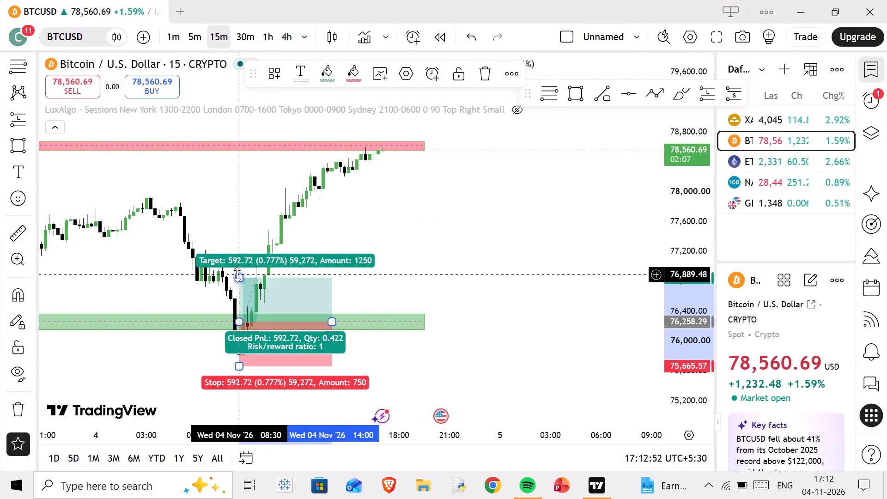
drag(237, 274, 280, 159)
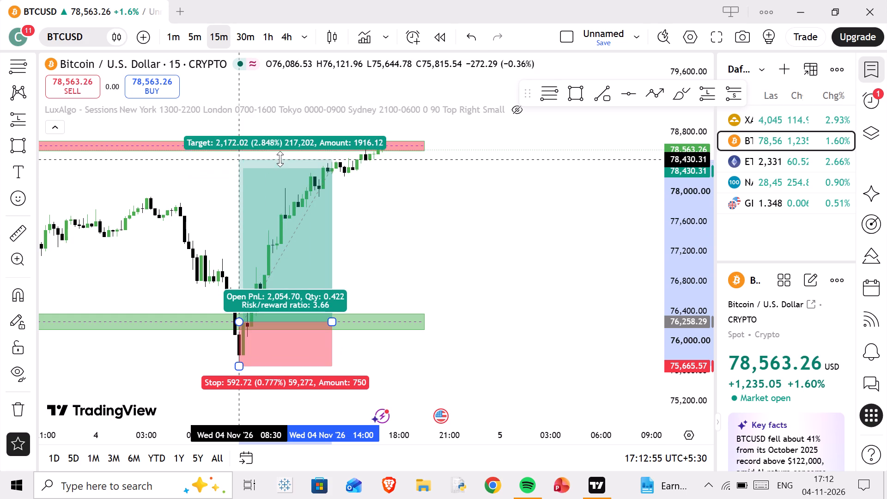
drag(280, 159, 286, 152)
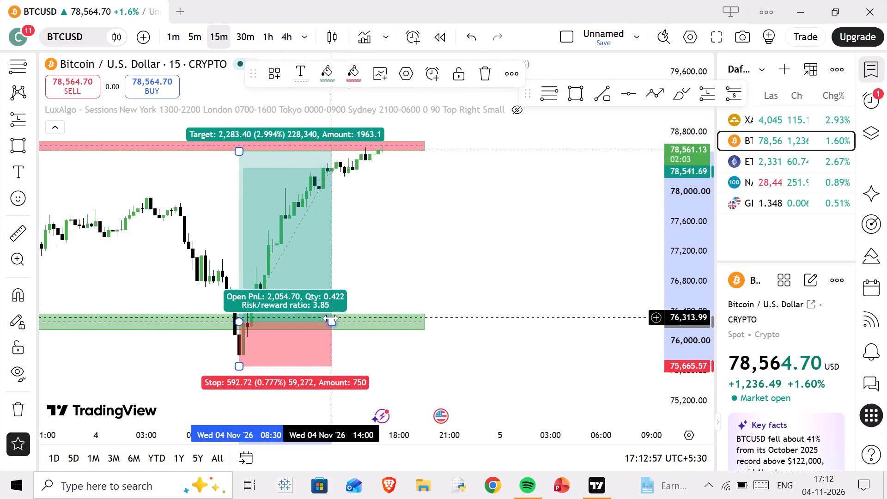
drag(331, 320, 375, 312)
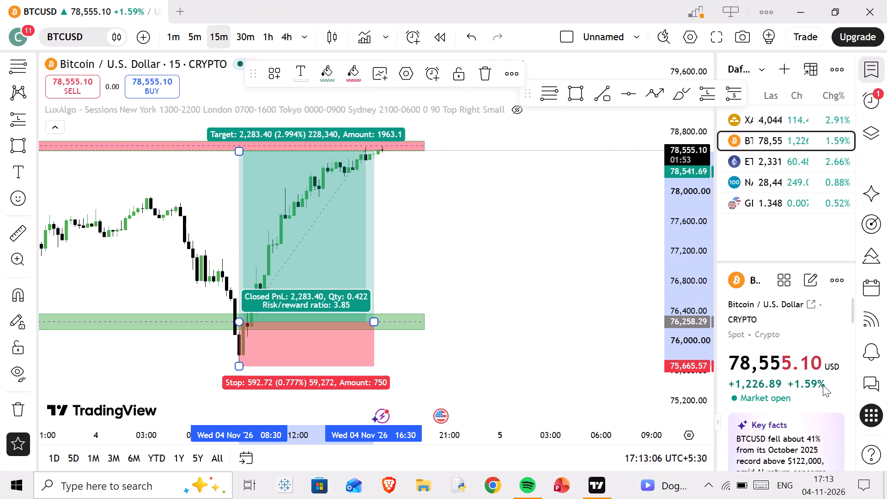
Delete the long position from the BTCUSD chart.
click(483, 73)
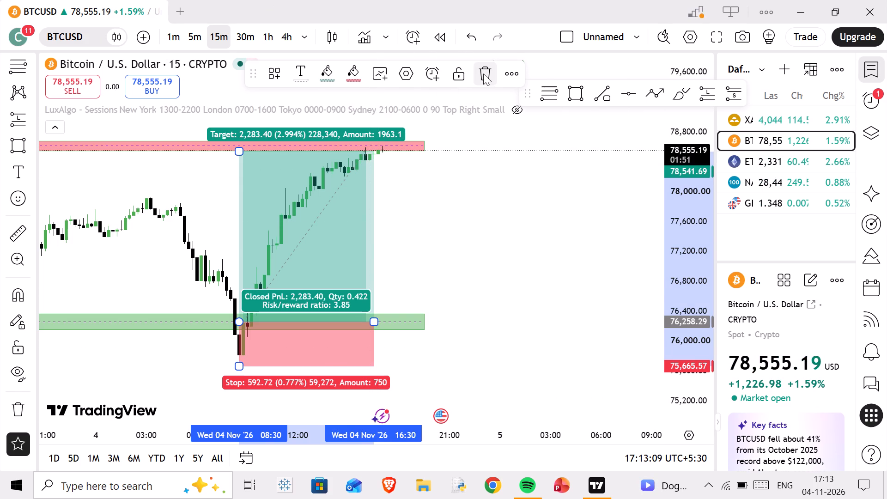
Examine the 15-minute BTCUSD swings between the red and green zones.
drag(396, 234, 474, 233)
scroll(477, 253, down, 20)
scroll(477, 253, down, 2)
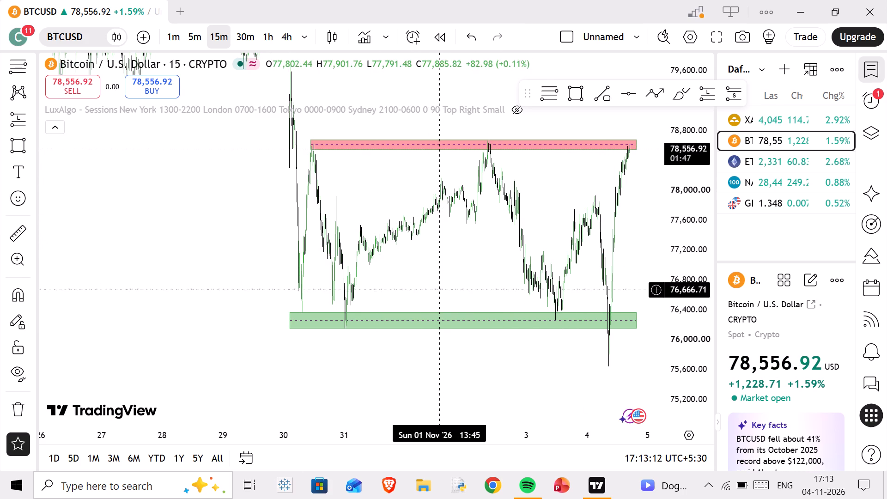
drag(472, 278, 245, 315)
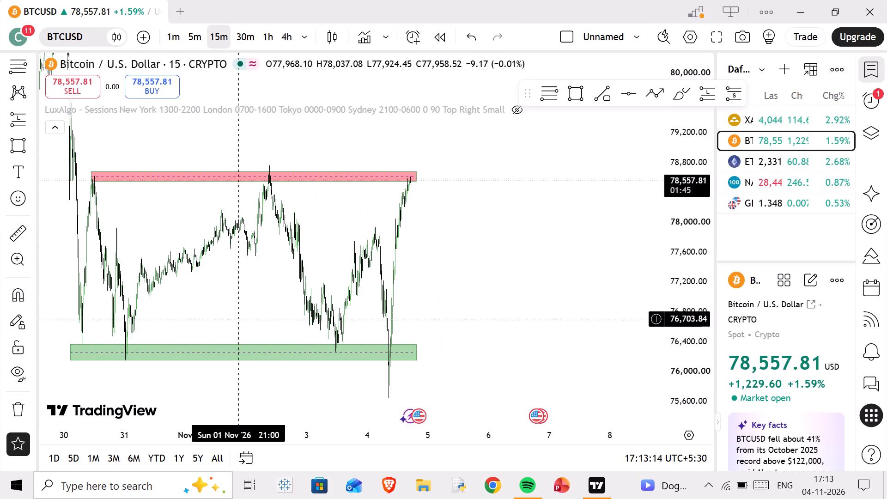
scroll(398, 323, up, 6)
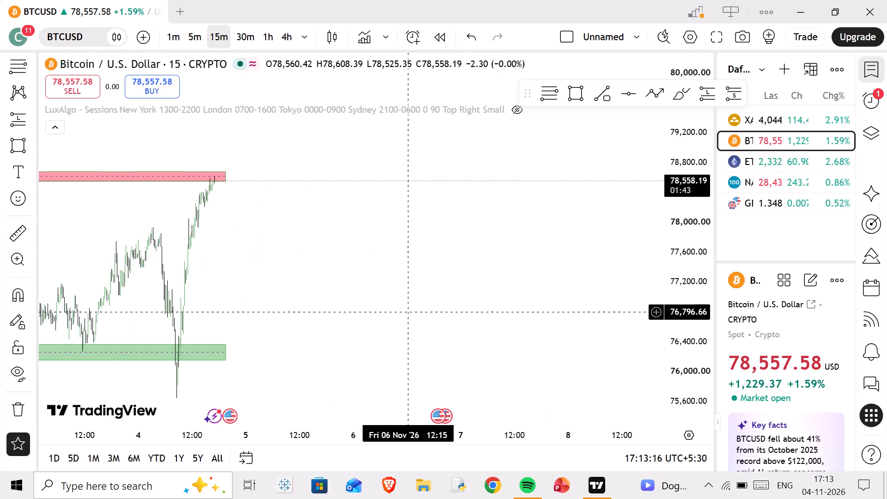
drag(277, 269, 727, 263)
scroll(655, 279, up, 7)
drag(551, 229, 371, 448)
scroll(373, 437, down, 6)
On the 4-hour BTCUSD chart, draw a rectangle zone from 24 October to 4 November between about 79,184 and 79,496.
click(279, 44)
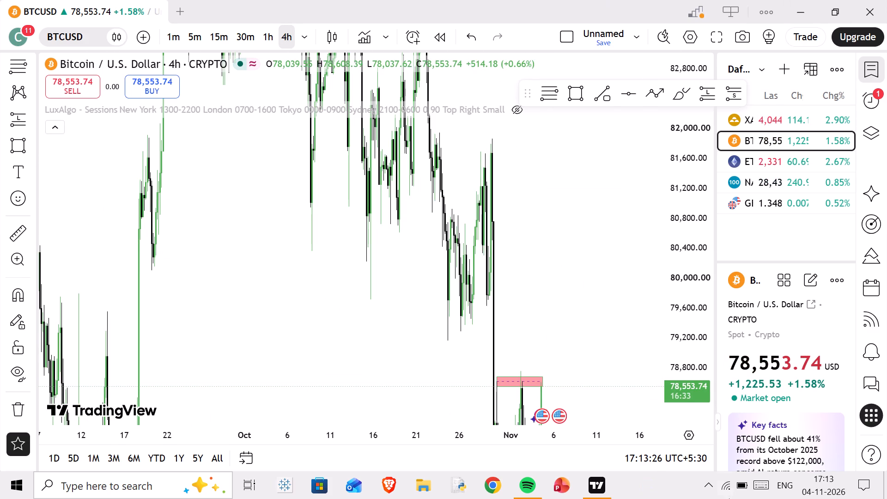
scroll(561, 371, up, 11)
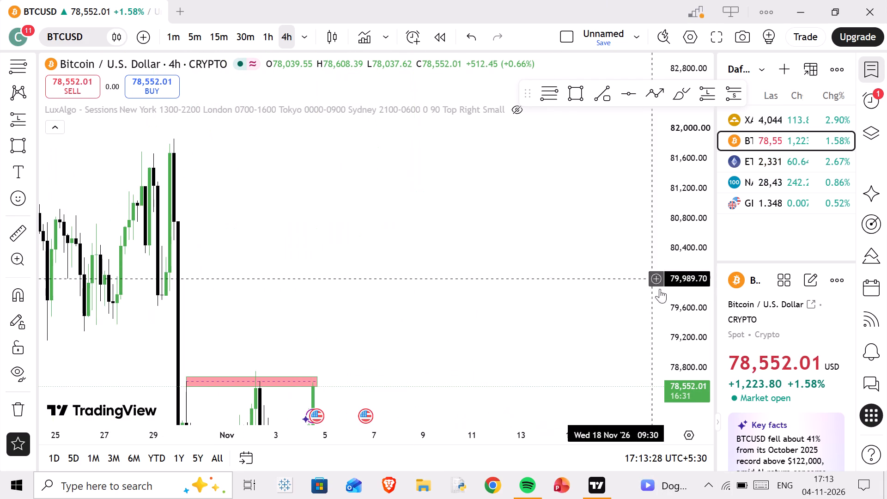
scroll(668, 293, down, 9)
drag(342, 266, 719, 241)
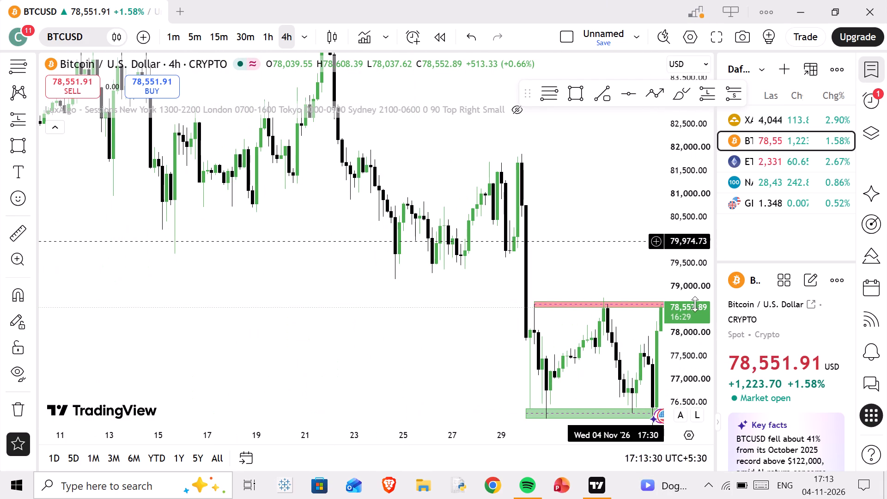
scroll(695, 304, up, 5)
drag(558, 272, 409, 274)
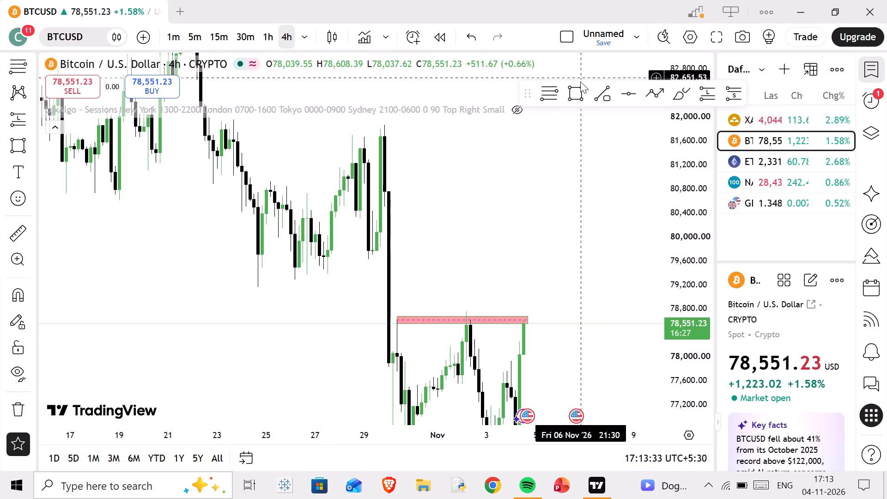
click(579, 93)
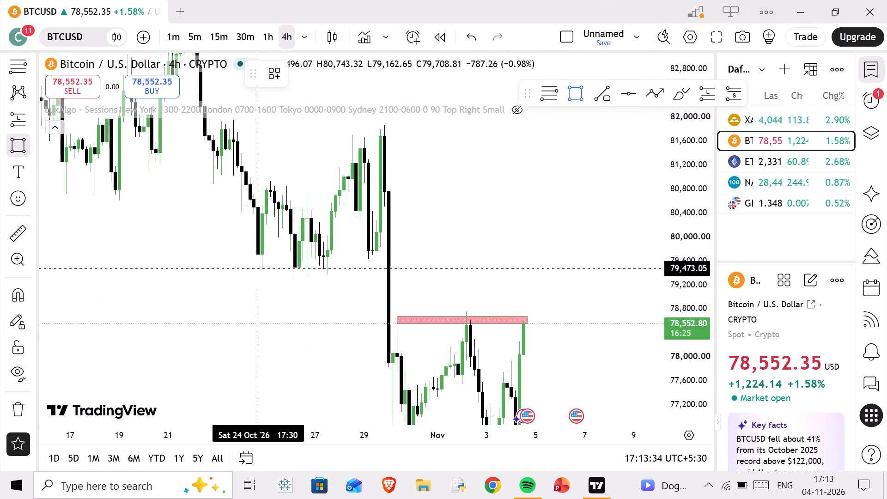
drag(254, 267, 468, 276)
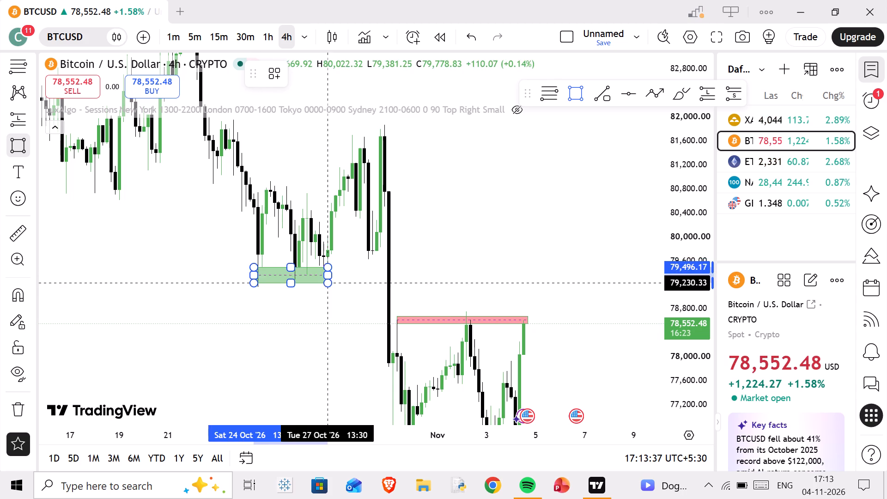
drag(468, 276, 533, 286)
click(533, 286)
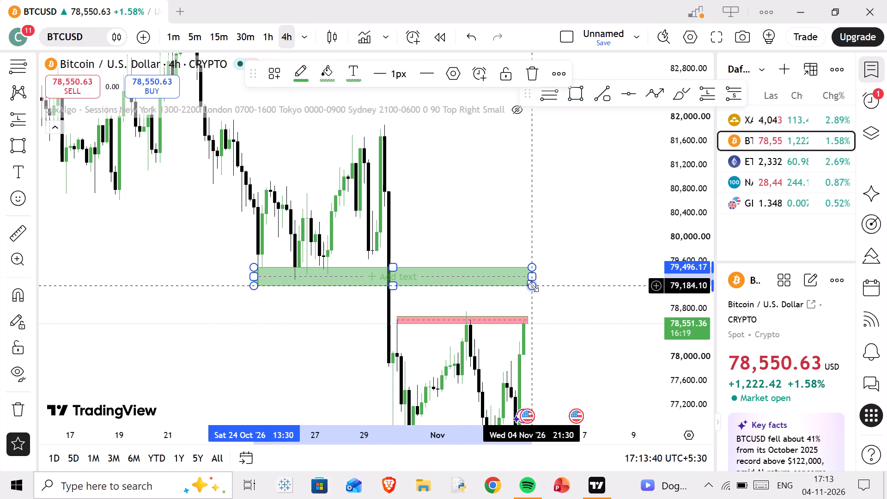
Fill the new BTCUSD zone red and extend it to about 9 November.
click(323, 80)
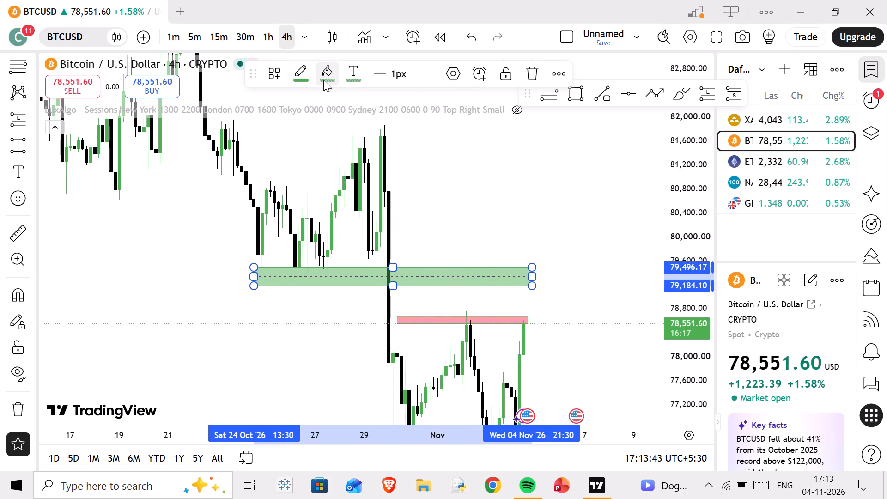
click(332, 120)
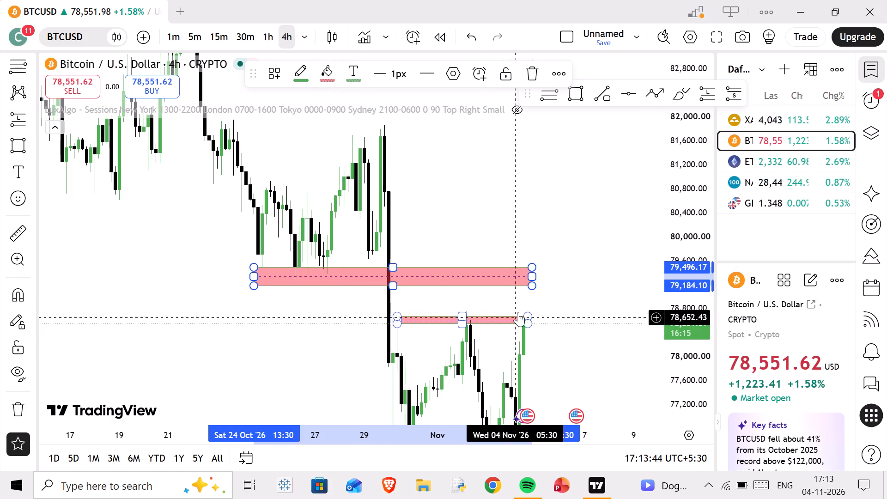
drag(535, 281, 563, 280)
drag(555, 279, 559, 279)
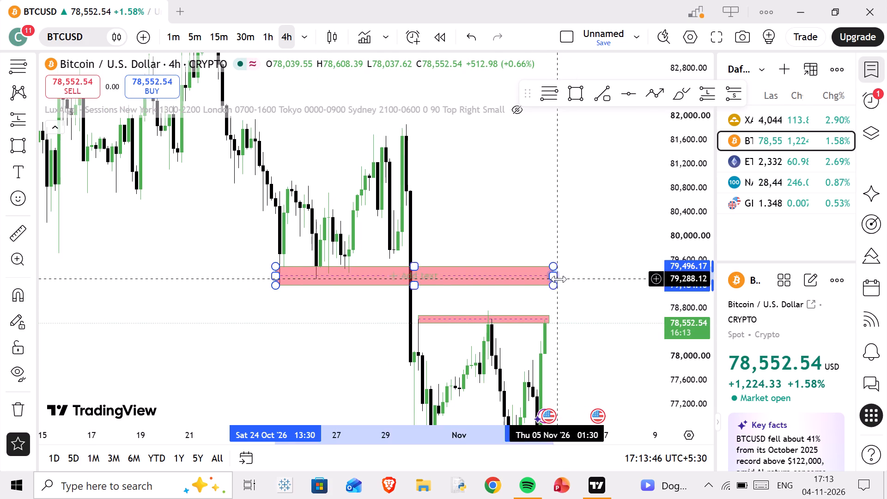
drag(559, 279, 661, 282)
Place a short position from 7 to 10 November with entry about 79,184 and stop about 79,496 at the upper red zone.
drag(593, 323, 363, 292)
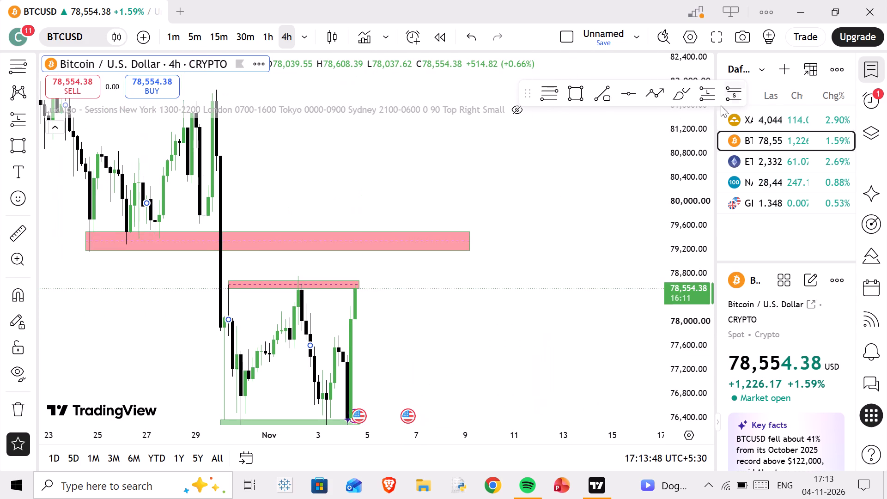
click(724, 99)
click(417, 250)
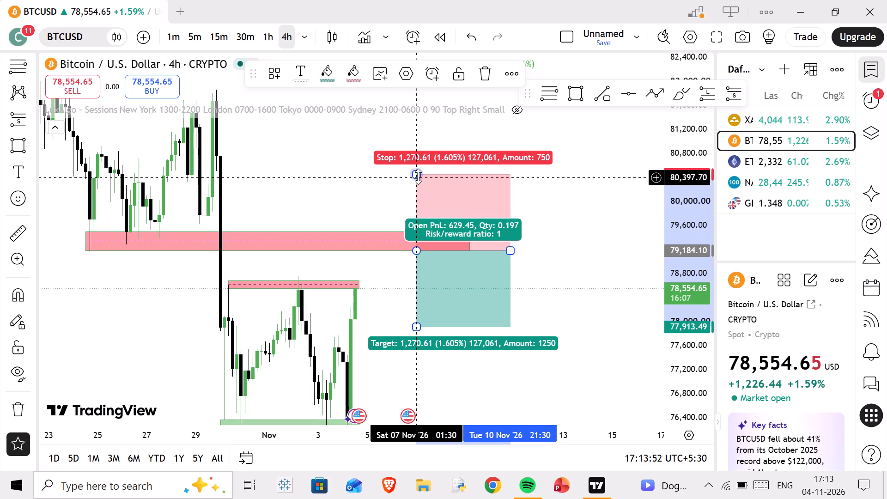
drag(418, 176, 421, 231)
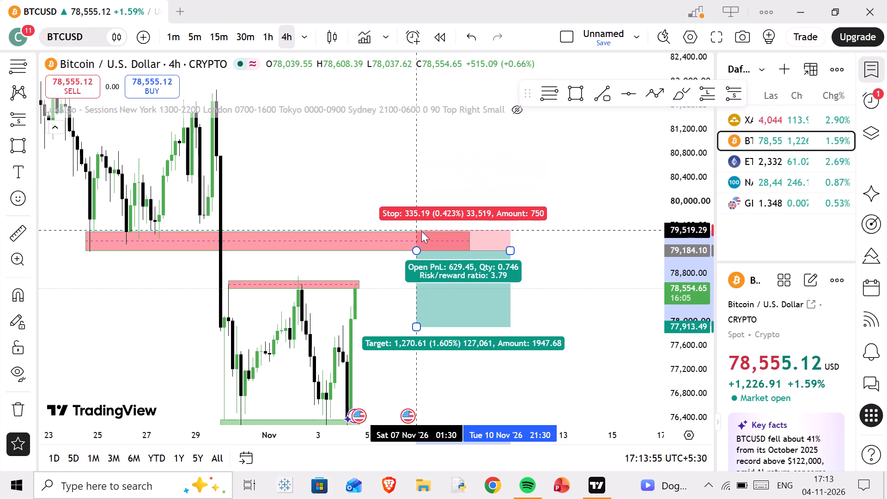
drag(421, 231, 421, 236)
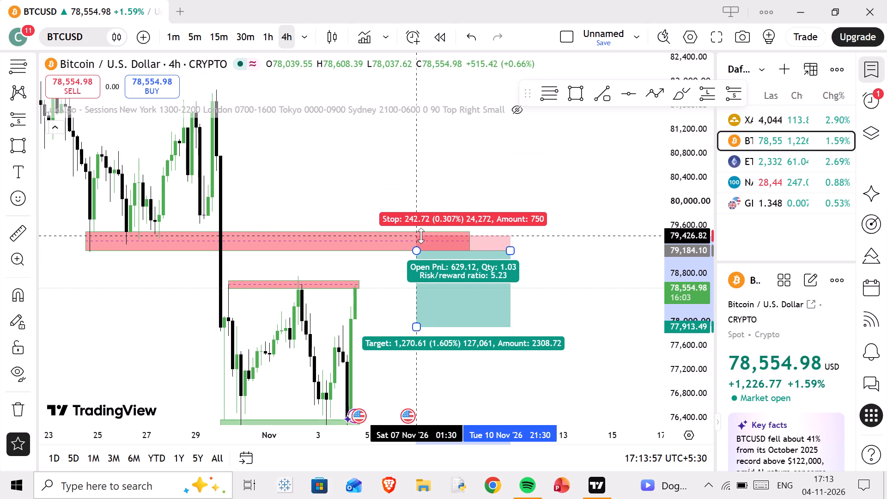
drag(421, 236, 421, 232)
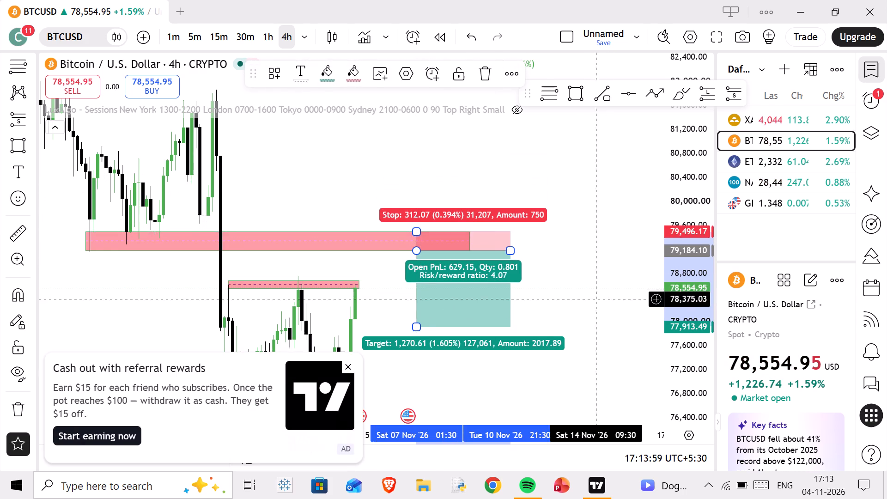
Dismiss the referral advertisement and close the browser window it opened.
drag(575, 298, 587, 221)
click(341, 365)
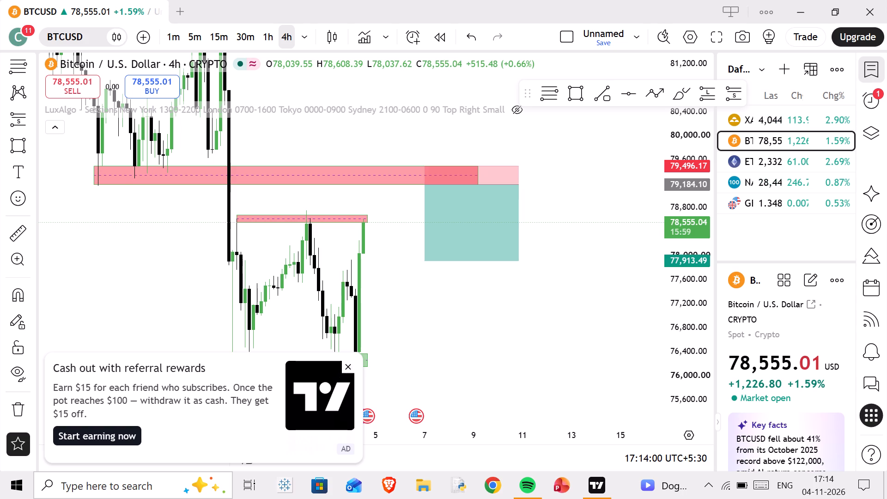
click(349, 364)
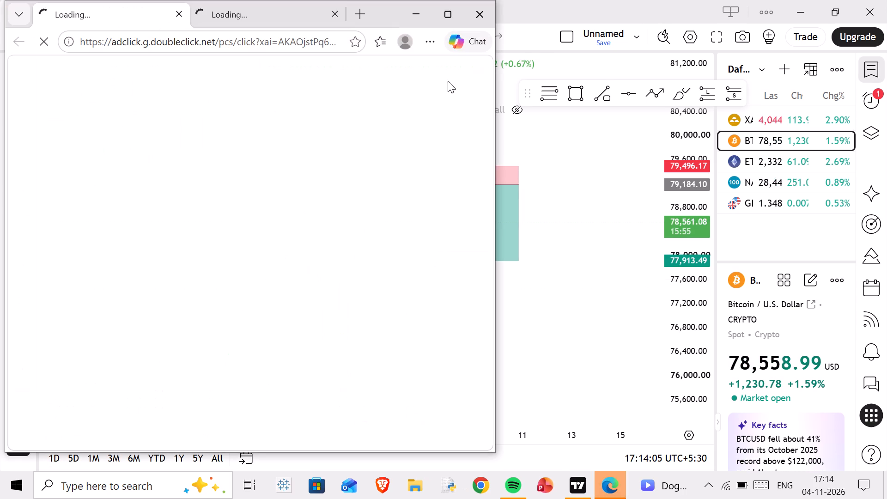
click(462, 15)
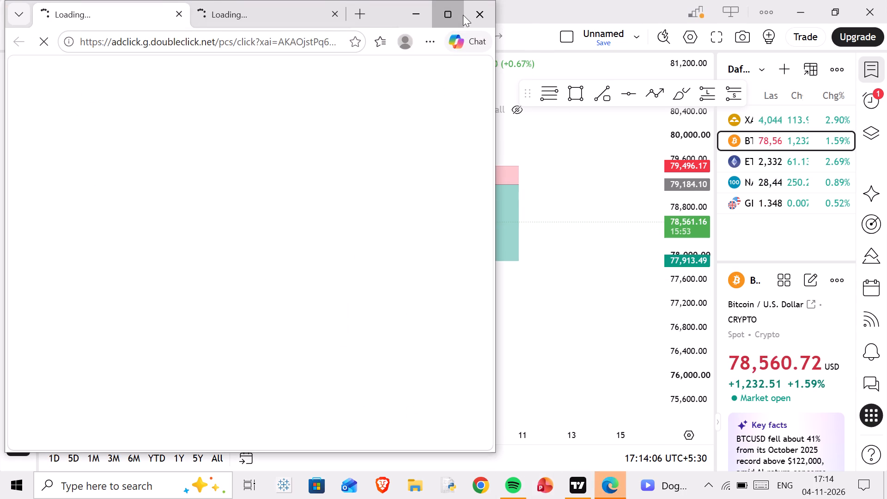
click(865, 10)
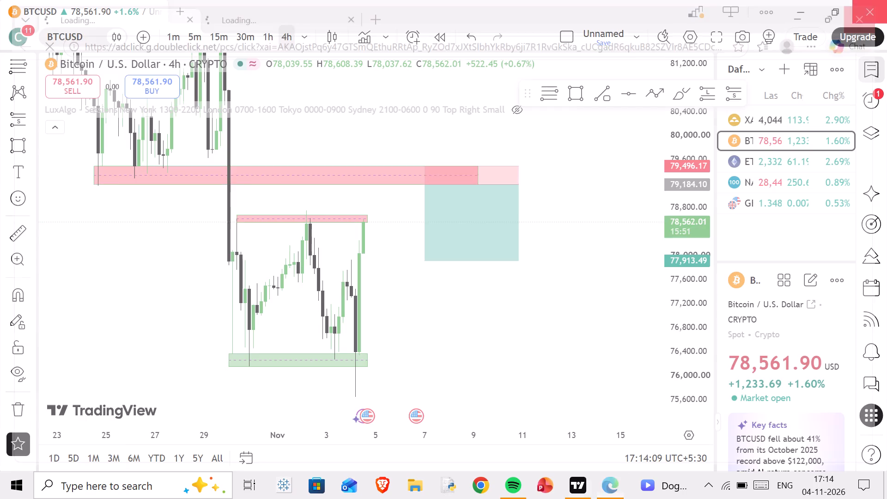
Set the short position's target to about 76,156 at the bottom of the green demand zone.
drag(425, 257, 422, 307)
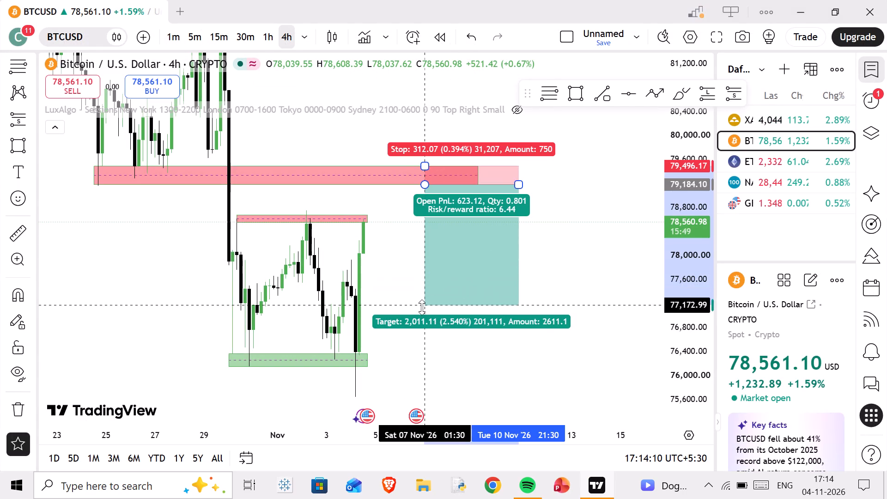
drag(422, 307, 436, 254)
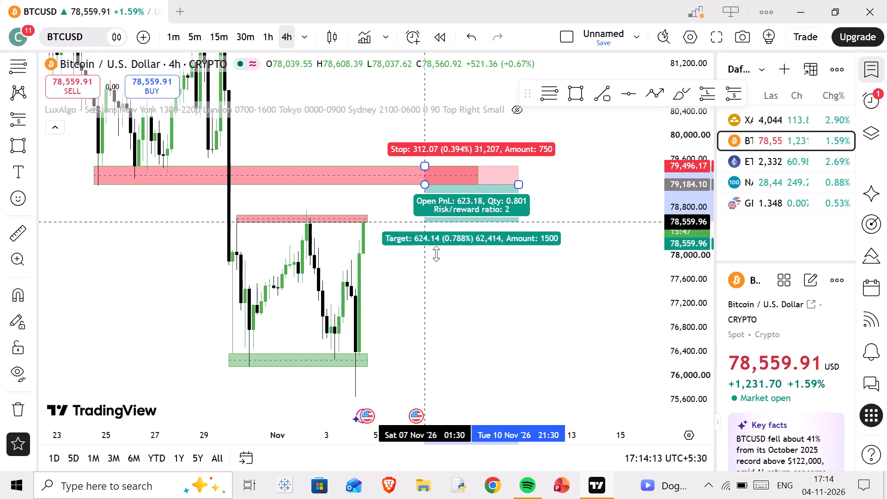
drag(436, 254, 442, 364)
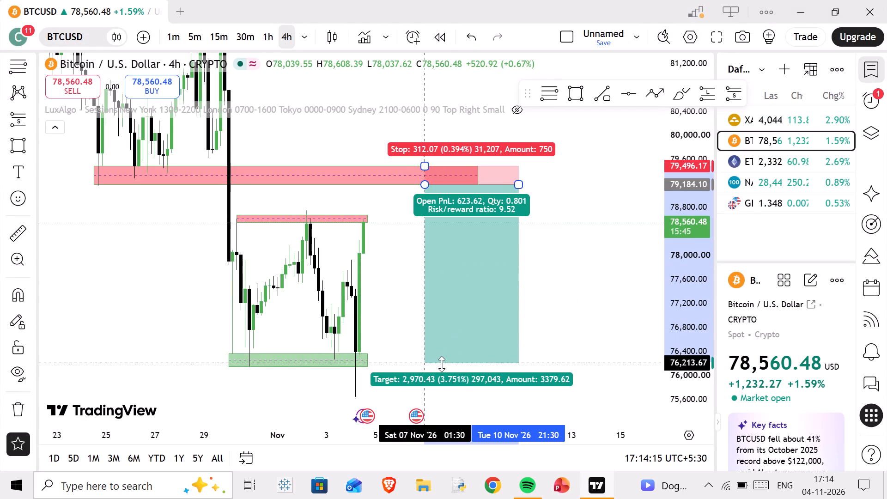
drag(442, 364, 442, 366)
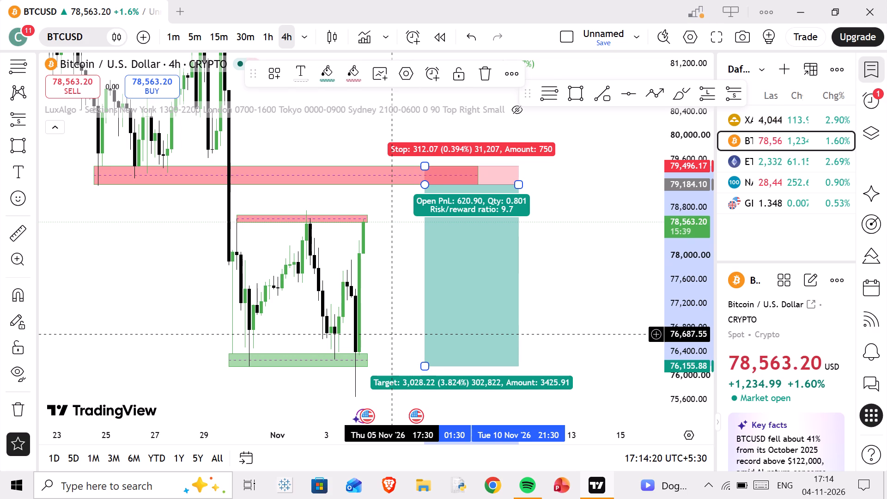
click(384, 303)
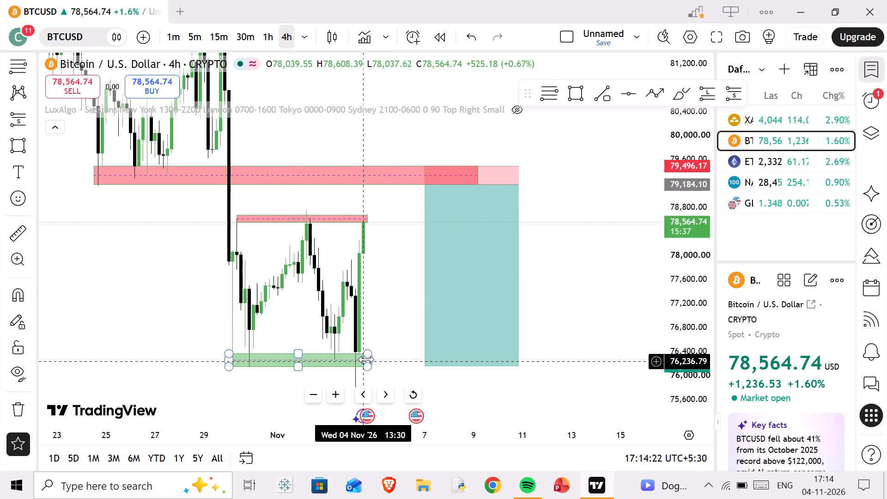
Extend the green BTCUSD demand zone to 11 November 17:30, beyond the short position.
drag(366, 360, 541, 371)
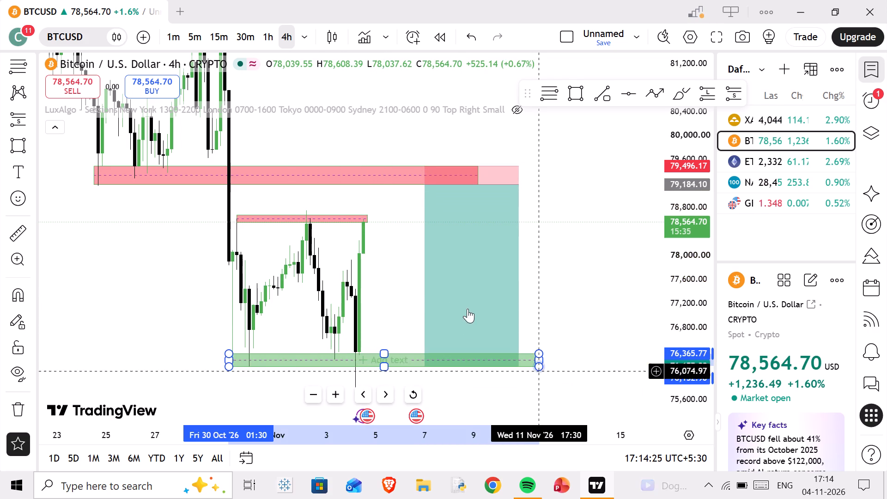
Switch to the XAUUSD chart on the 5-minute timeframe and reset the chart view.
click(734, 116)
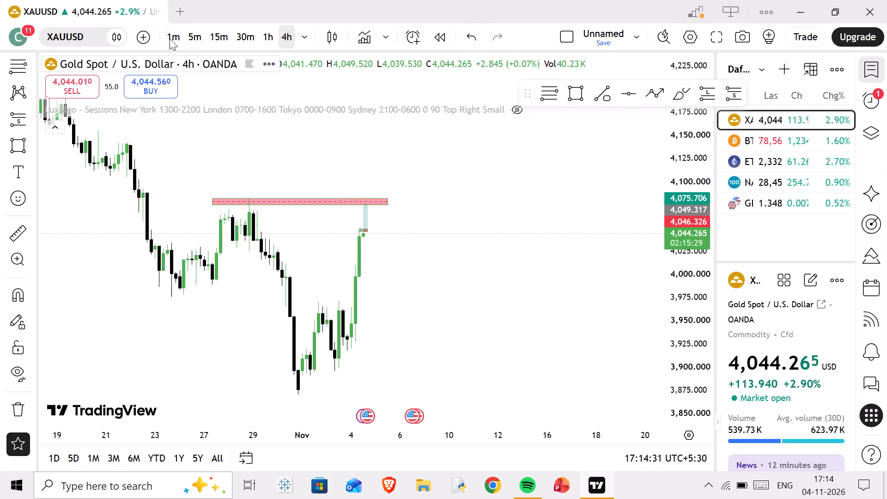
click(189, 30)
right_click(357, 275)
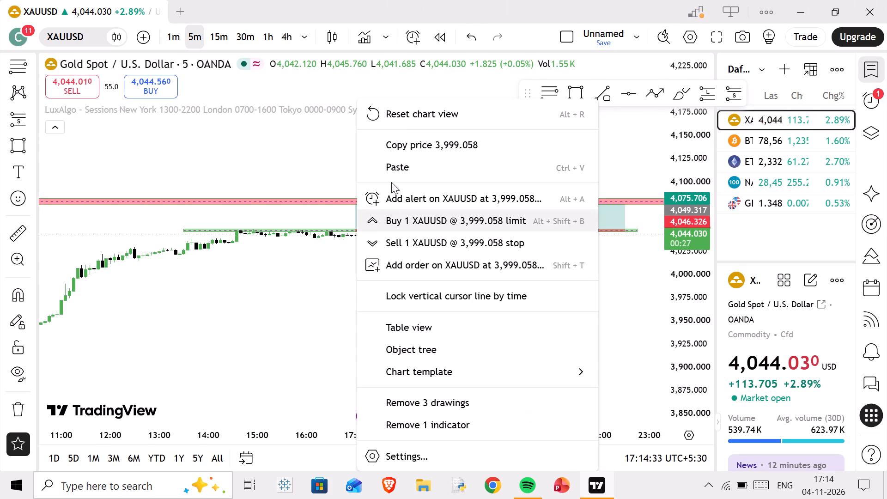
click(400, 125)
click(413, 111)
Draw a red zone below the recent XAUUSD consolidation from 13:40 to 20:25 on 4 November, between about 4,037.5 and 4,039.2.
scroll(507, 230, down, 2)
drag(556, 187, 302, 290)
scroll(688, 237, down, 5)
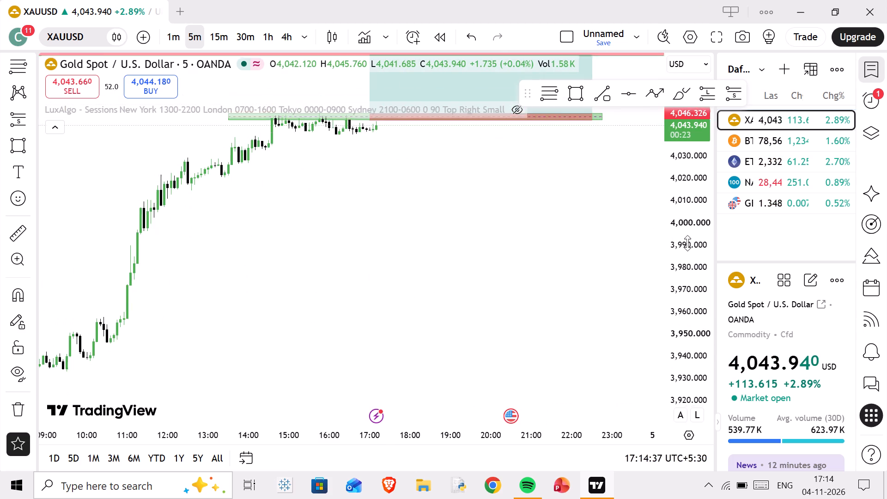
drag(590, 237, 568, 303)
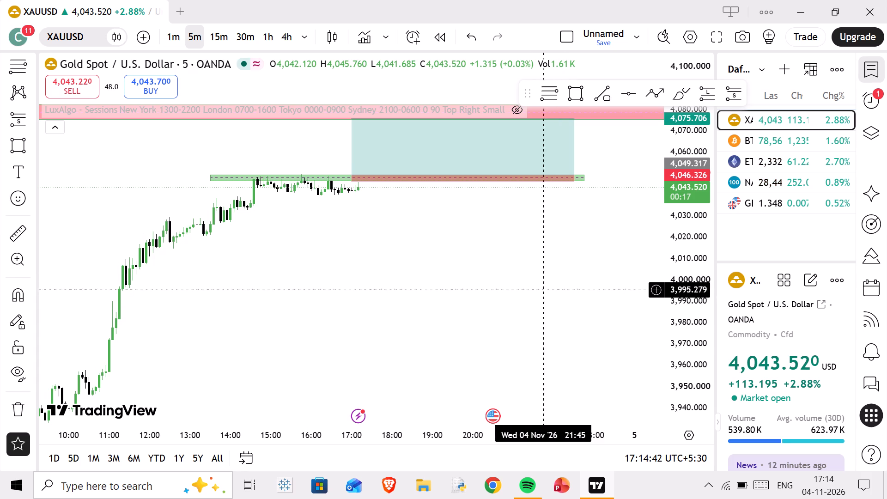
drag(516, 270, 514, 347)
scroll(674, 299, up, 13)
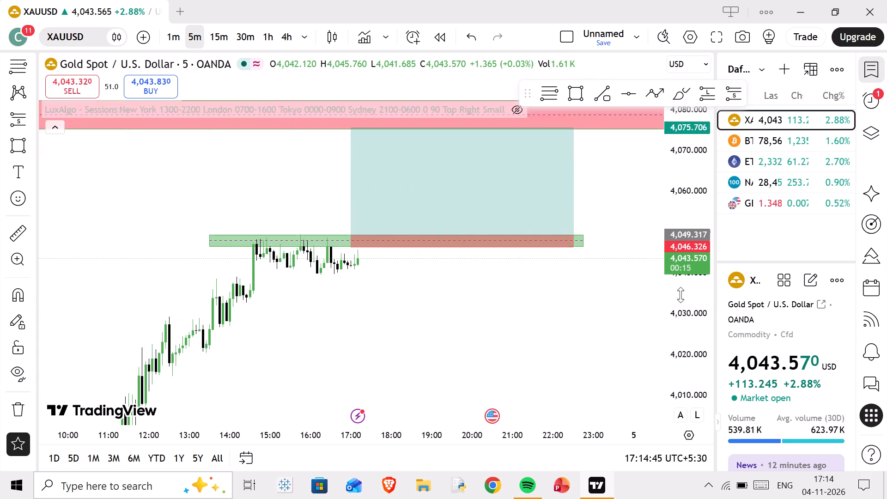
scroll(680, 295, up, 8)
drag(446, 308, 447, 270)
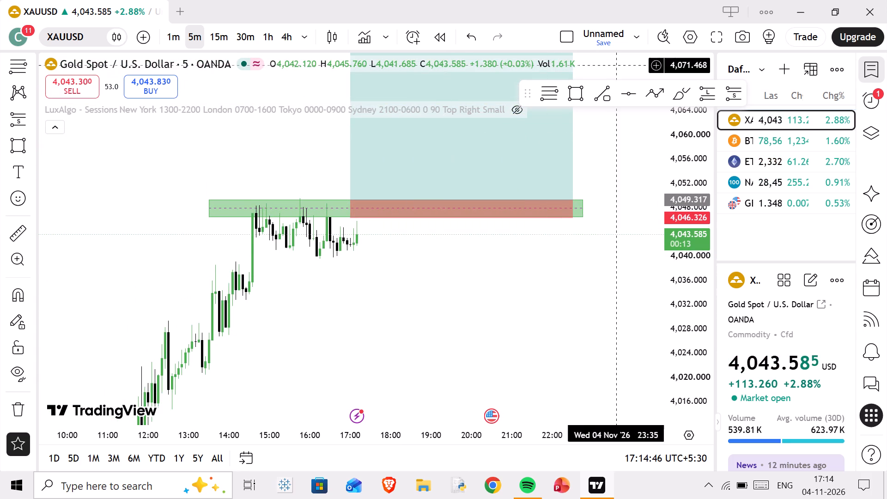
click(574, 96)
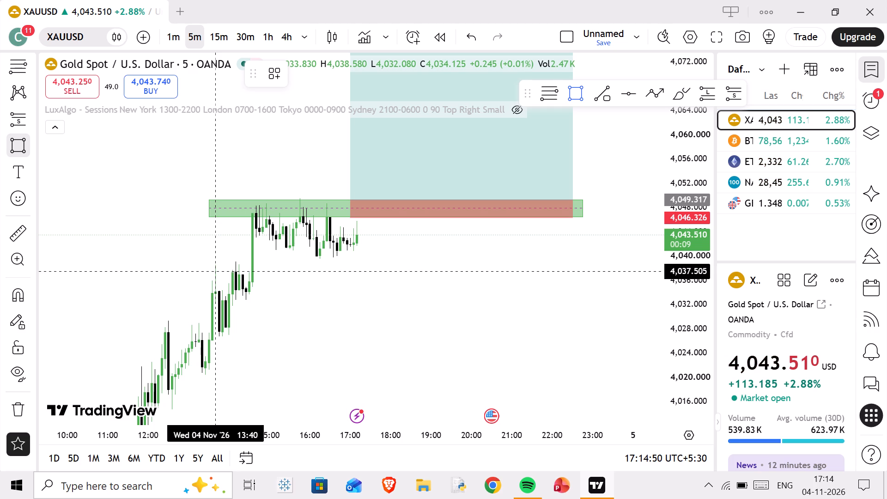
drag(217, 271, 489, 261)
click(489, 261)
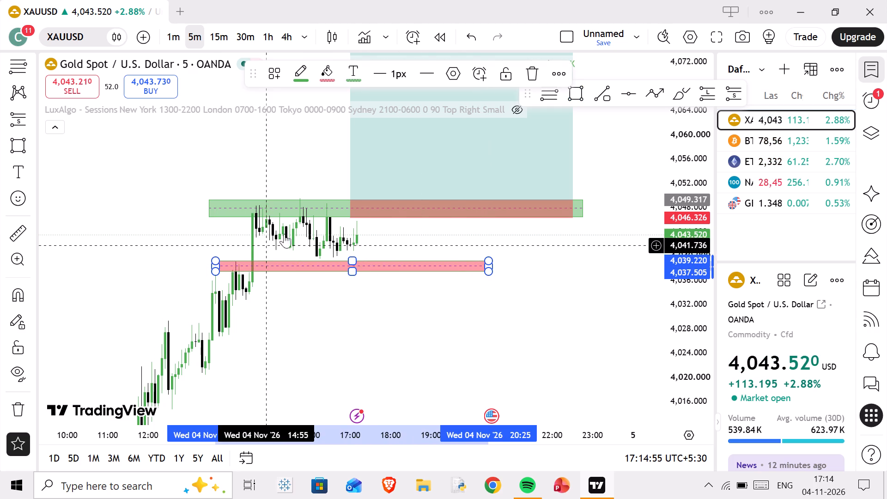
click(362, 302)
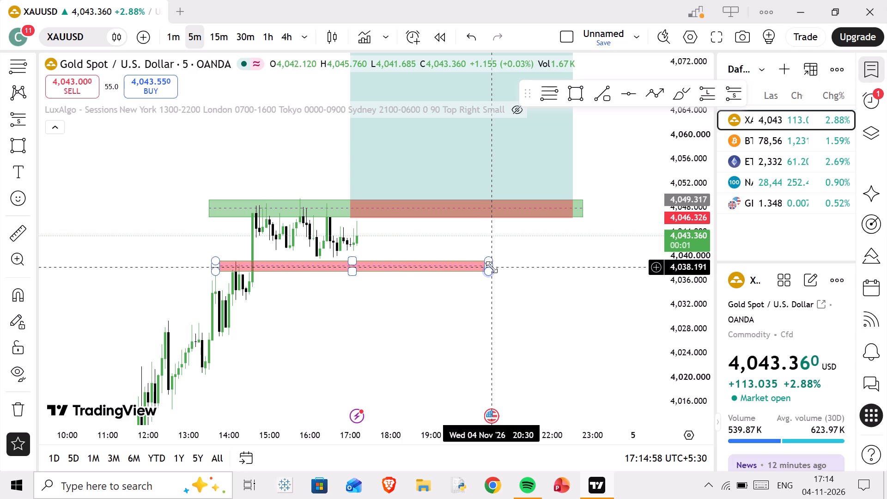
Extend the red XAUUSD zone below price to 23:50 on 4 November.
drag(494, 266, 625, 266)
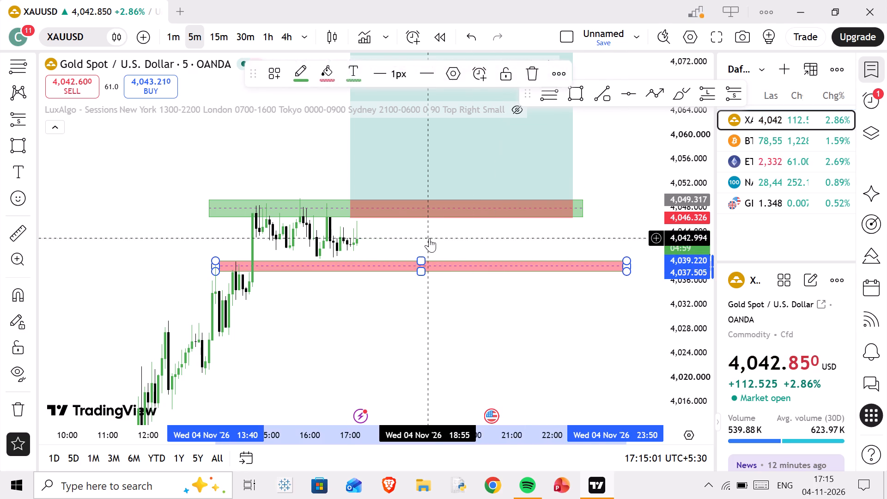
Deselect the red XAUUSD zone and hide the watchlist to widen the chart.
click(429, 238)
scroll(365, 187, down, 8)
drag(397, 176, 352, 254)
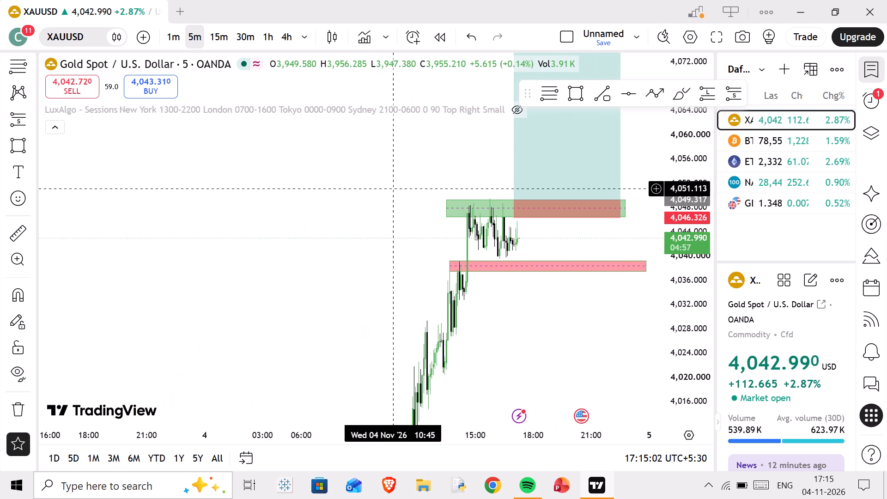
drag(352, 254, 237, 262)
click(871, 67)
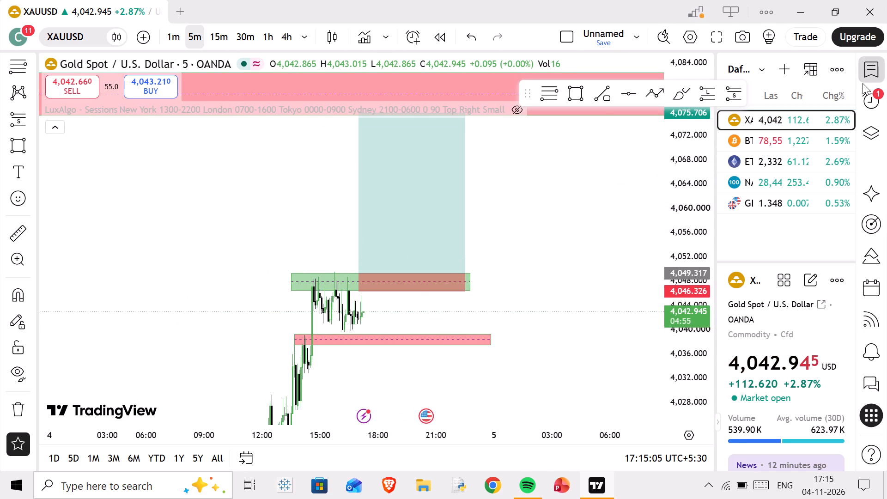
Delete the XAUUSD long position that runs from the green zone up to the upper red zone.
scroll(747, 196, up, 3)
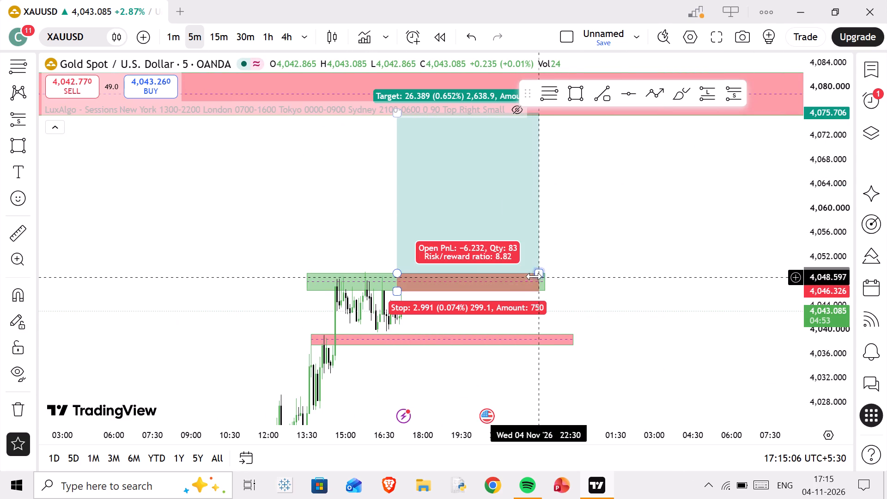
drag(539, 269, 506, 260)
drag(416, 202, 471, 202)
scroll(435, 237, up, 3)
click(486, 67)
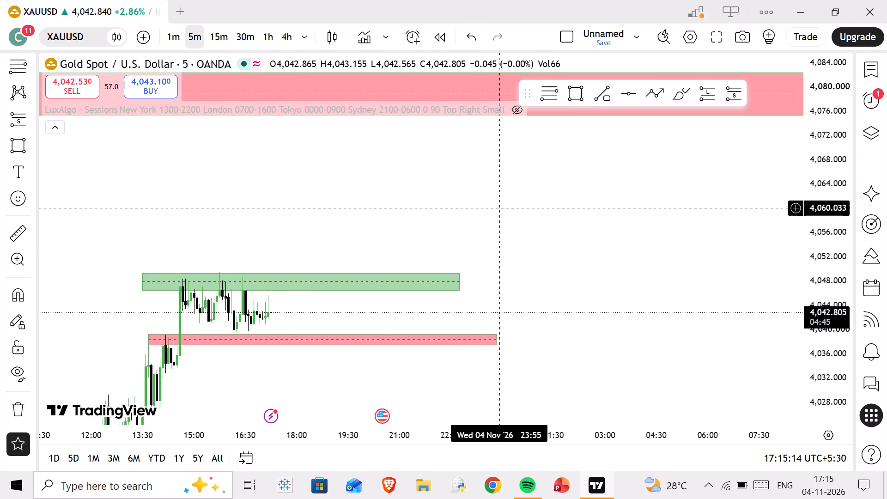
Examine the XAUUSD 5-minute price action around the green and red zones and the rally leading into them.
drag(262, 342, 256, 357)
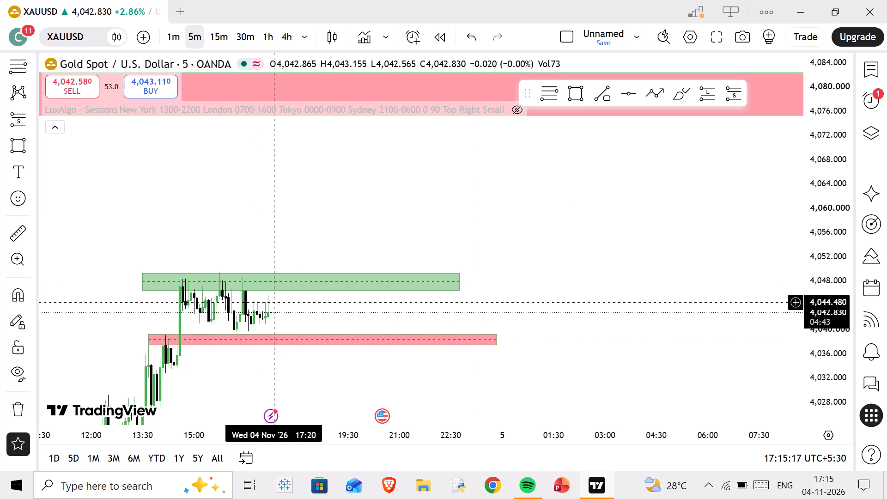
scroll(308, 321, up, 3)
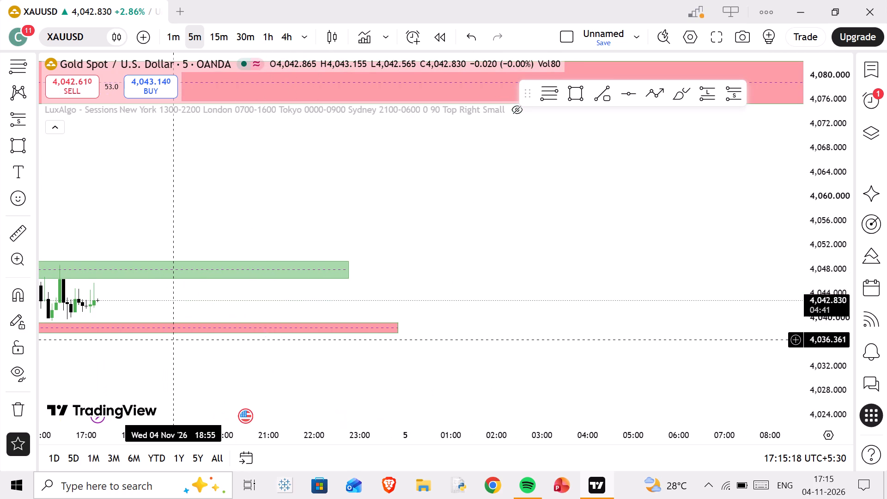
drag(174, 312, 562, 317)
scroll(522, 265, down, 4)
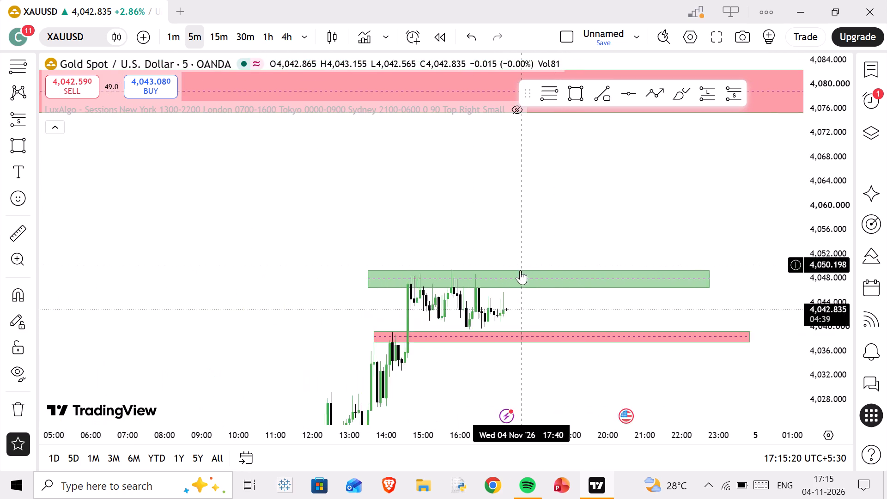
drag(398, 274, 372, 183)
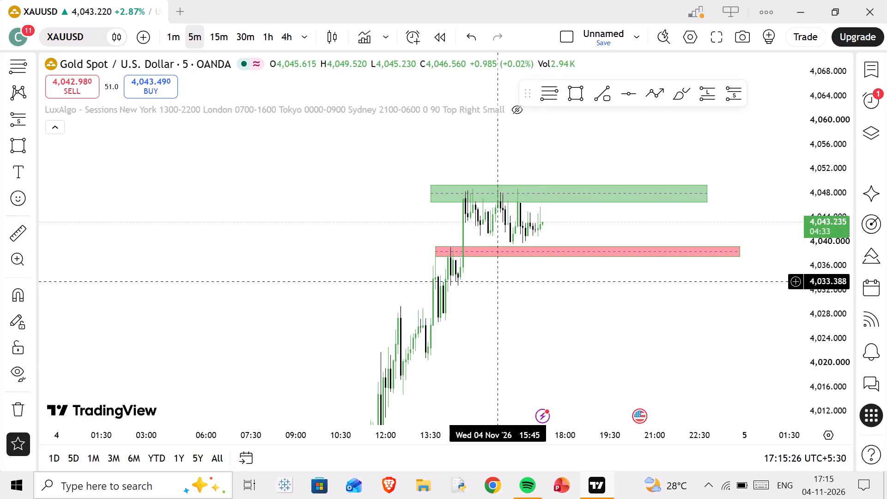
drag(499, 342, 495, 202)
scroll(507, 286, up, 7)
drag(381, 205, 878, 268)
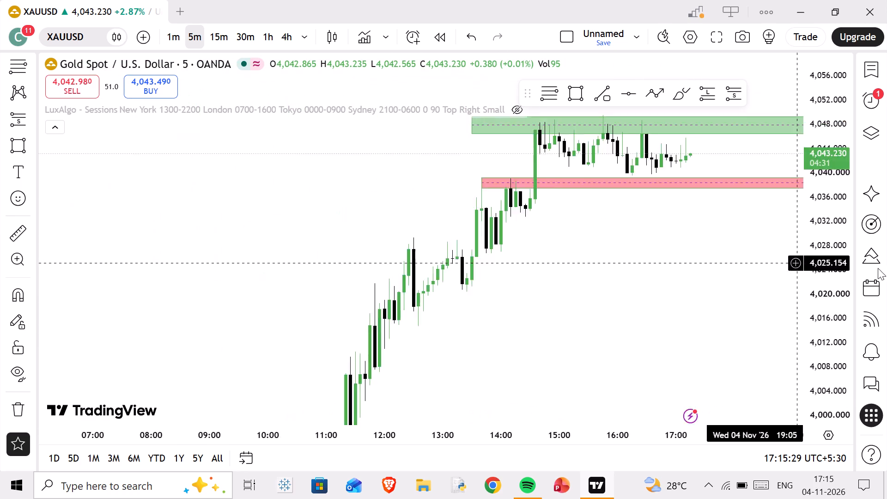
drag(878, 268, 723, 274)
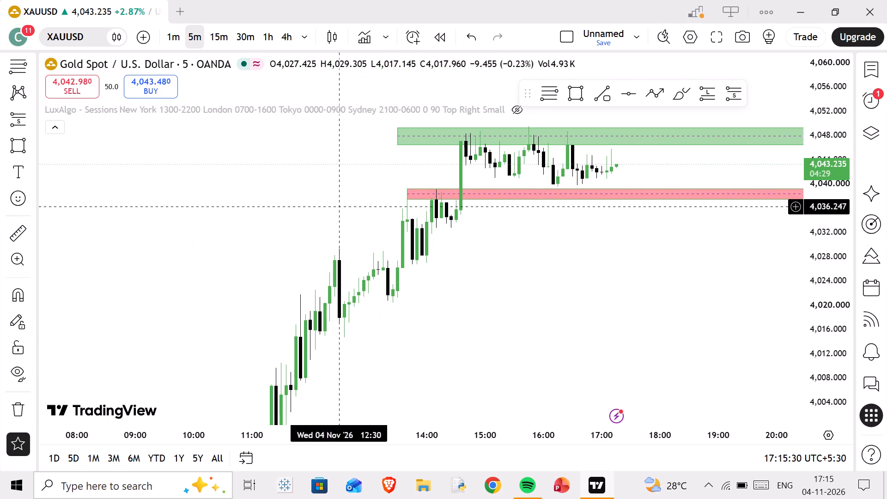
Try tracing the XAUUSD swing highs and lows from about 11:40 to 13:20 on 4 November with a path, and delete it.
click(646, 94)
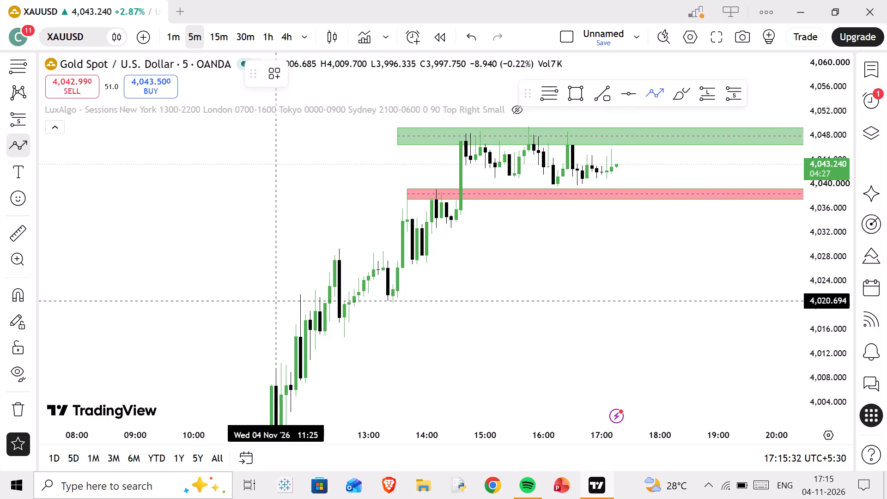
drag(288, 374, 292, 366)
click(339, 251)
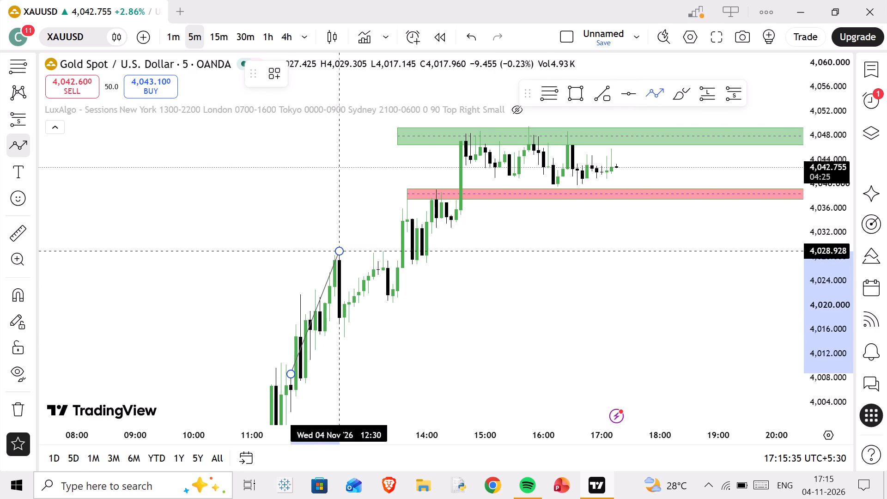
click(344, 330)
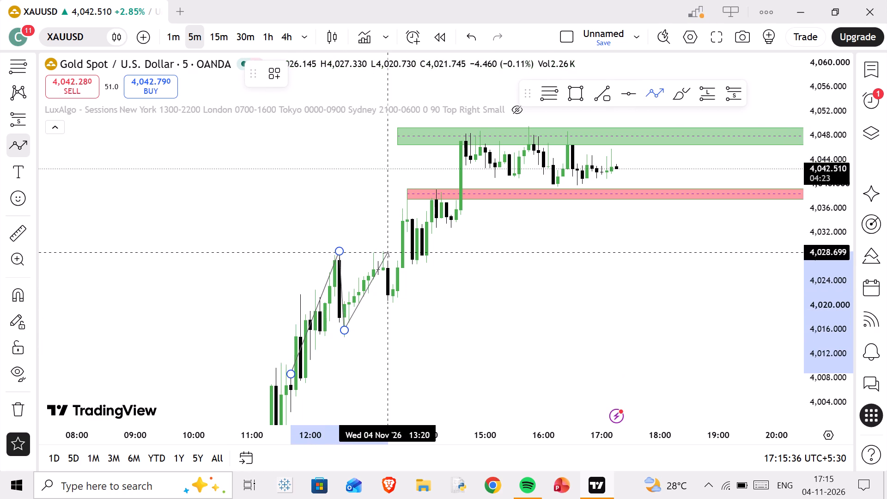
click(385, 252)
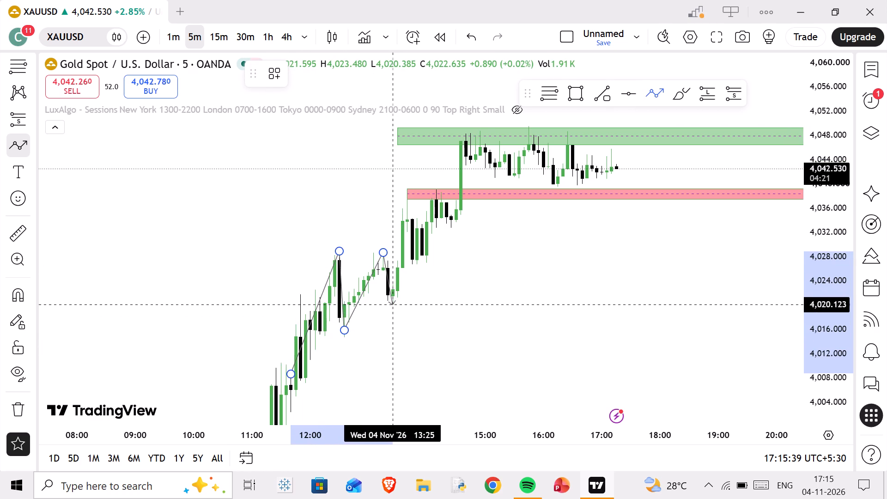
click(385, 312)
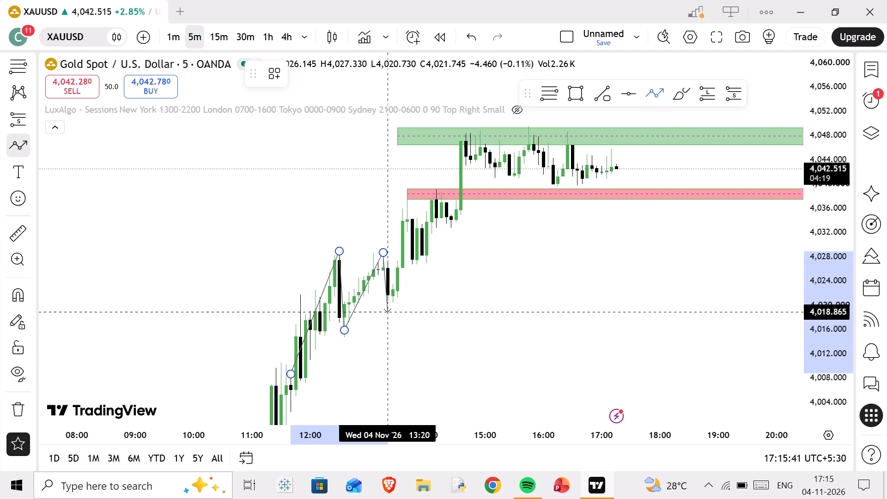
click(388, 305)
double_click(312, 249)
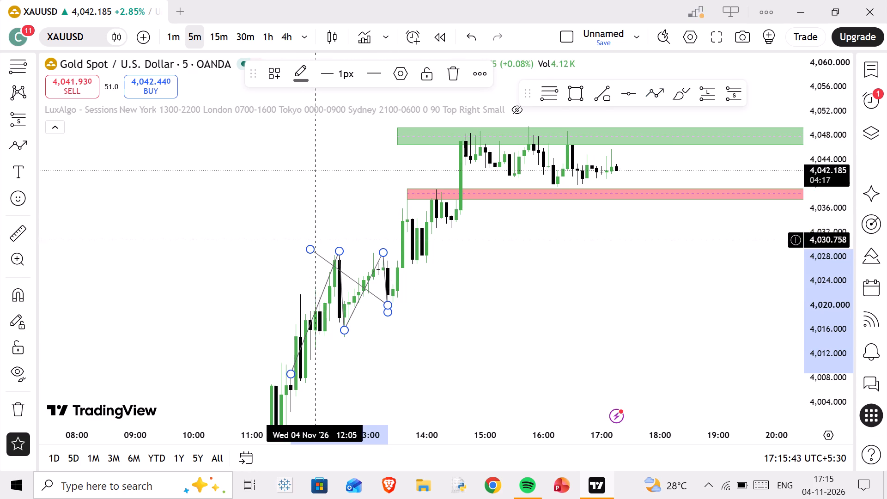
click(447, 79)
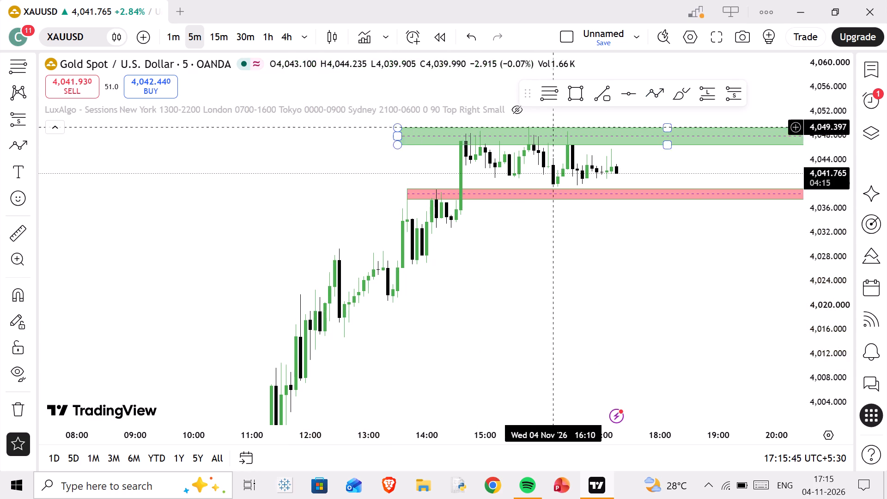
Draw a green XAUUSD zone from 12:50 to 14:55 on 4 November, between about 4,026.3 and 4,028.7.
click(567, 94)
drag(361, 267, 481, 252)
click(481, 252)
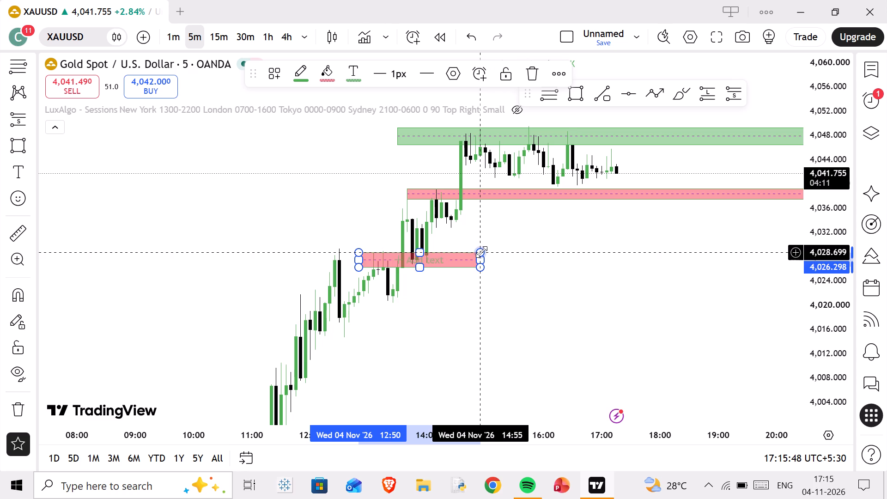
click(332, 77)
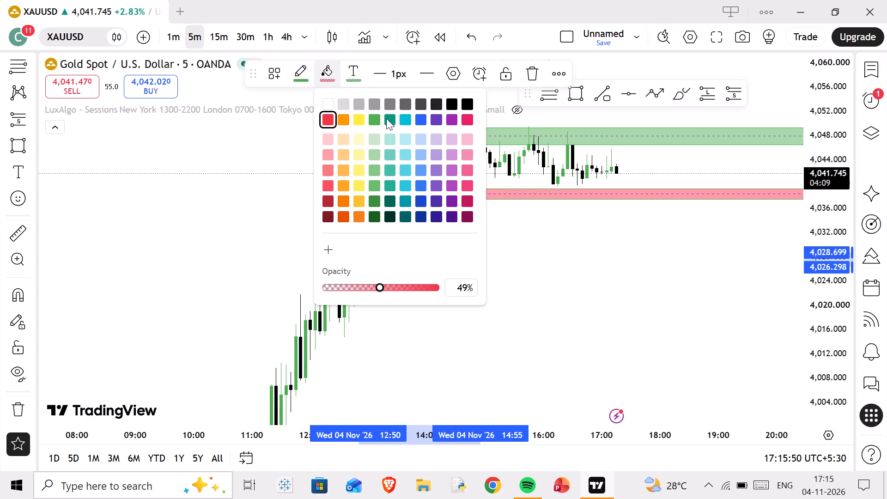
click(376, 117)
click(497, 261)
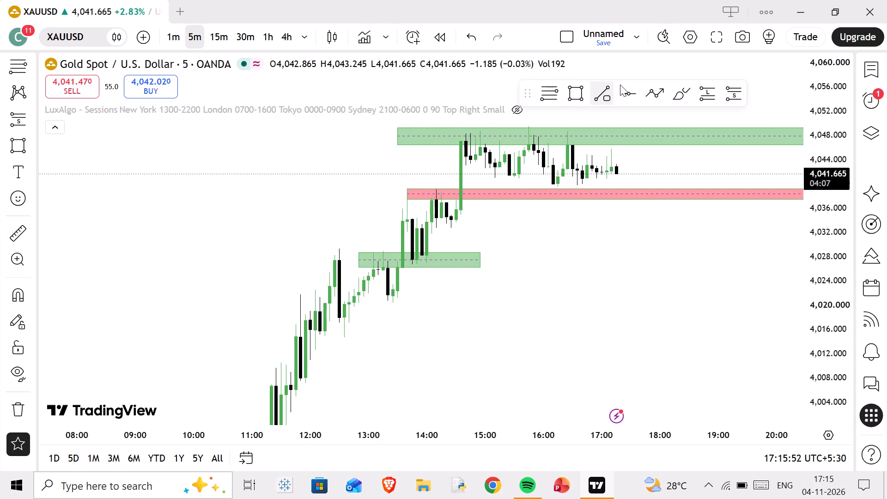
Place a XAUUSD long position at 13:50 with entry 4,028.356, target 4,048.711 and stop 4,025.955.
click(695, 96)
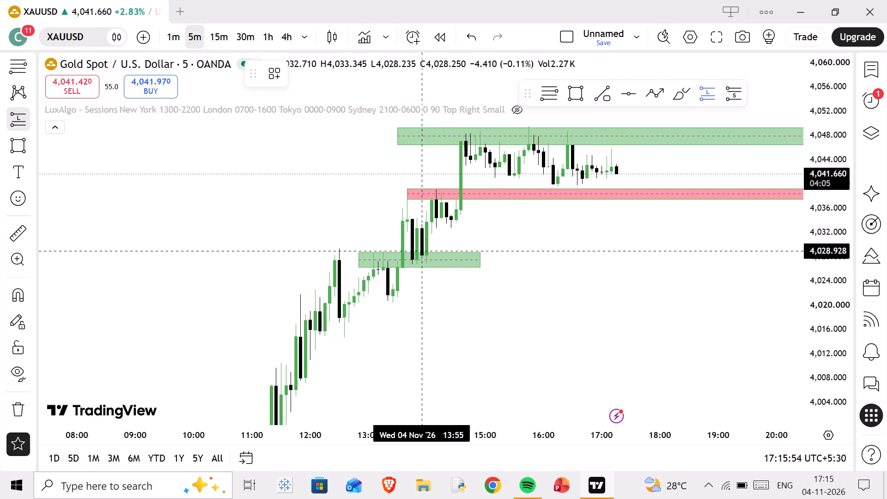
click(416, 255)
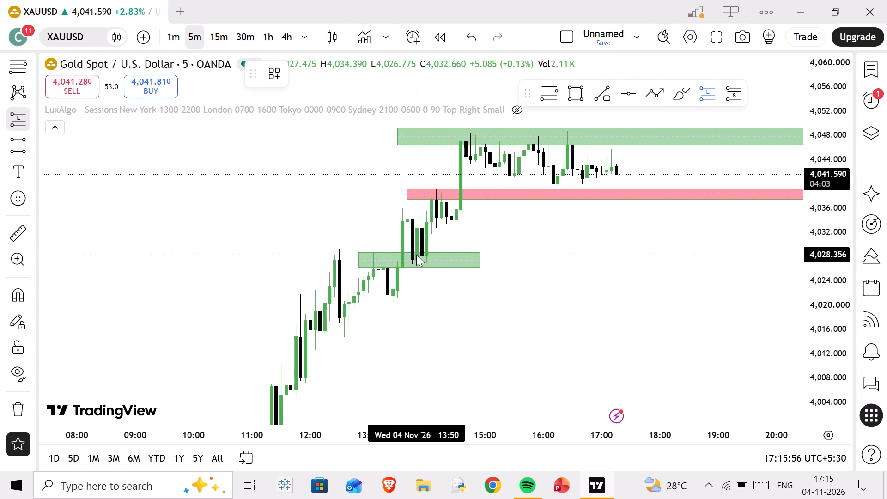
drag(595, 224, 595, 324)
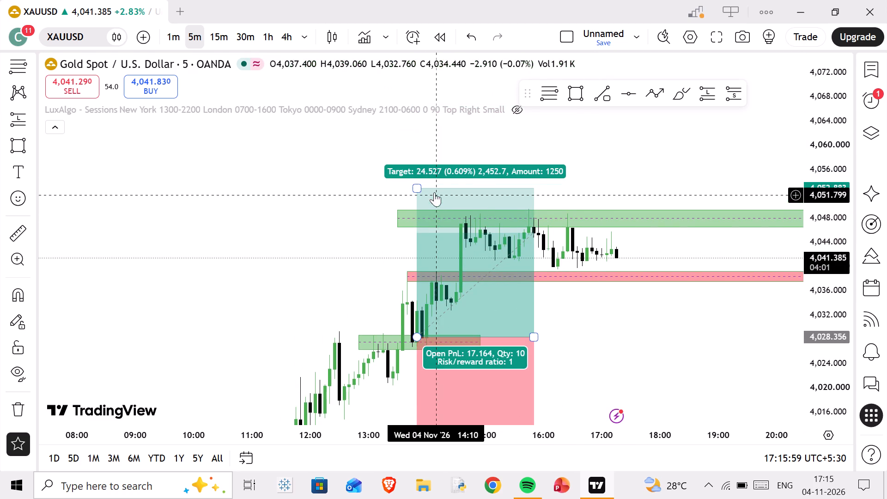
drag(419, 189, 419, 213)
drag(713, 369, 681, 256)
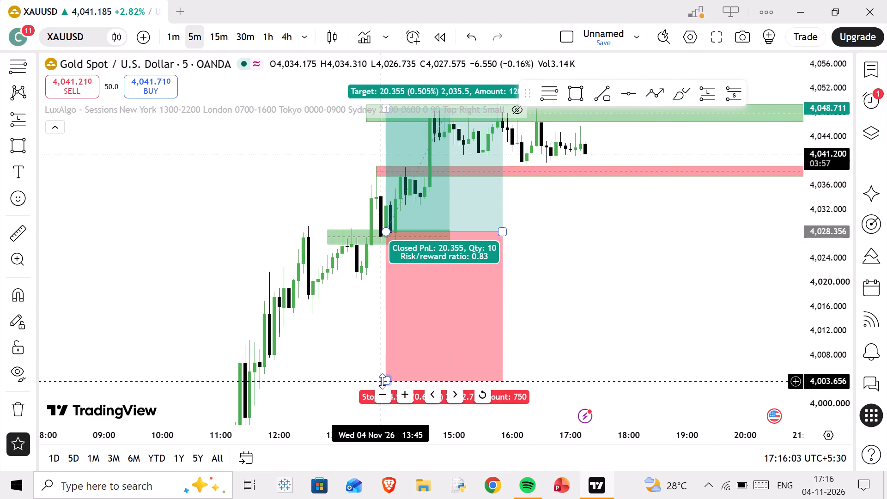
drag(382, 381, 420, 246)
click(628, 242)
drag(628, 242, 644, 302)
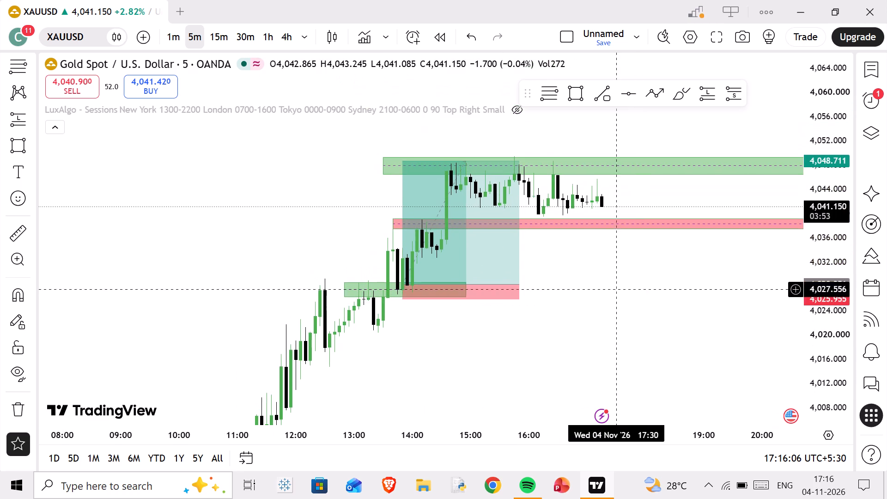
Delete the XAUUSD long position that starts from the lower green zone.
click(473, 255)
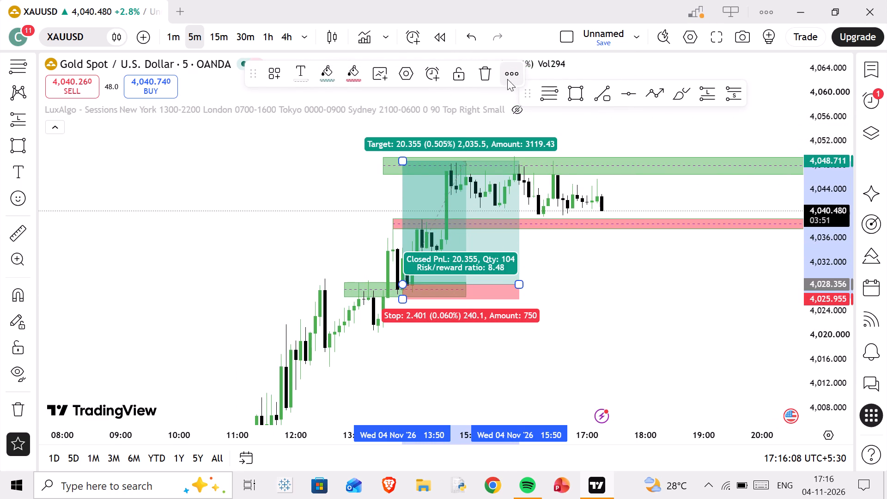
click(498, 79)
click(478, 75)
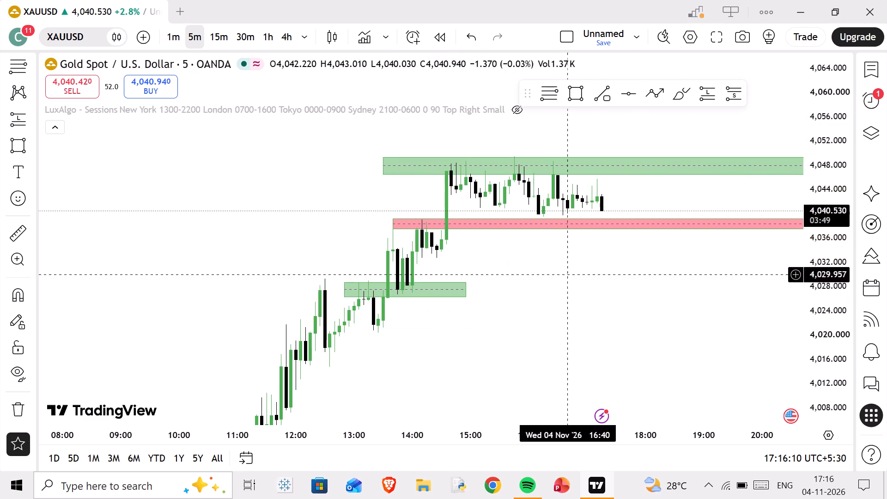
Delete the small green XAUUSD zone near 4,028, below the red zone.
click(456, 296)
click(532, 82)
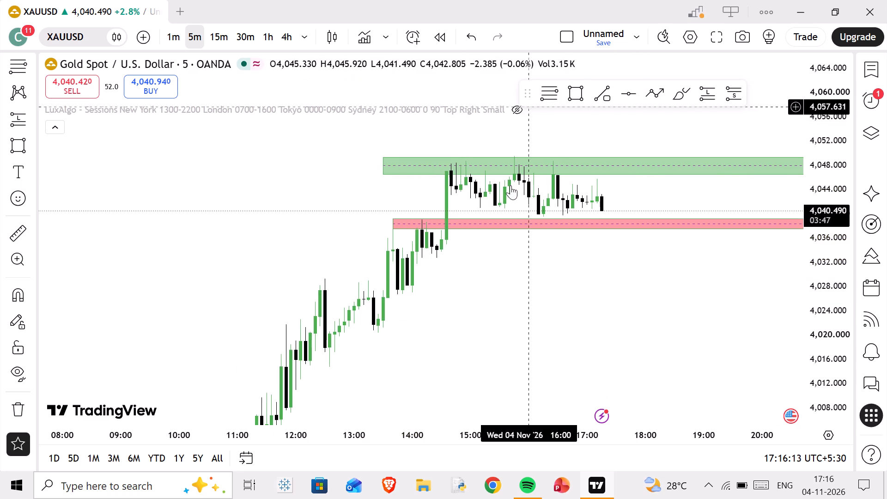
Examine the XAUUSD candles between the green and red zones and the rise below them.
drag(425, 279, 435, 231)
scroll(435, 231, down, 4)
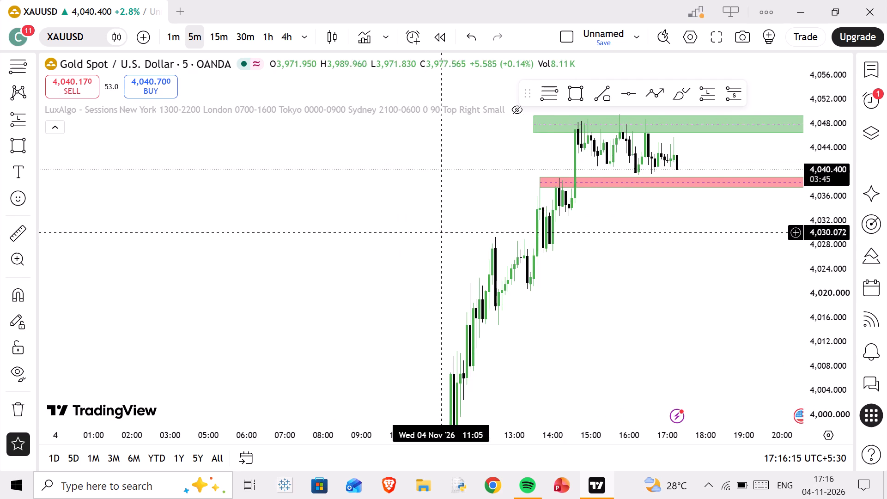
scroll(577, 245, up, 3)
drag(595, 241, 406, 288)
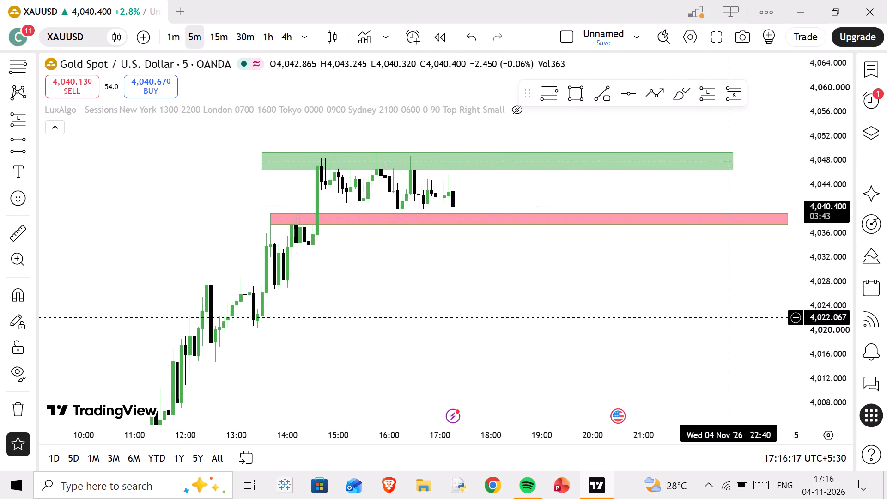
scroll(811, 305, up, 3)
drag(420, 249, 403, 315)
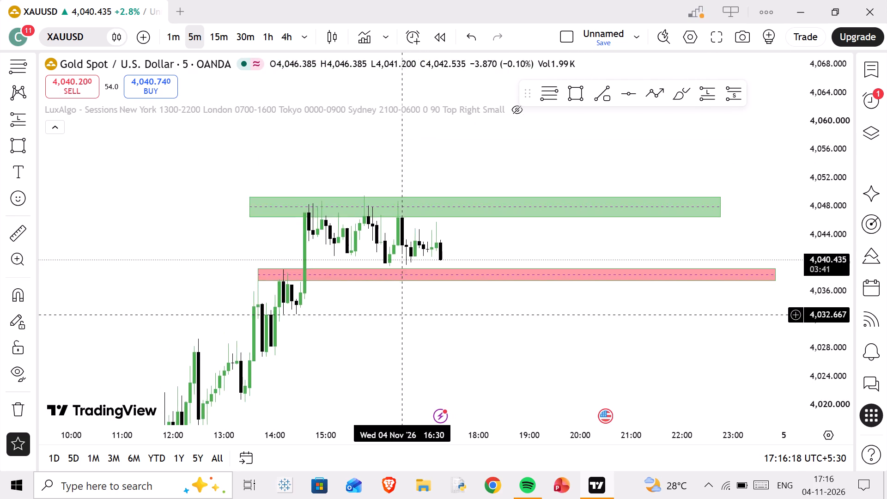
scroll(398, 315, down, 2)
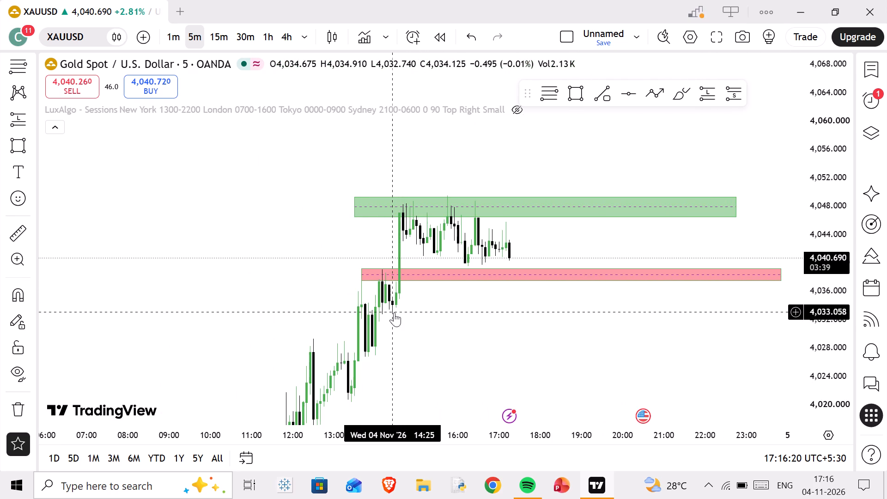
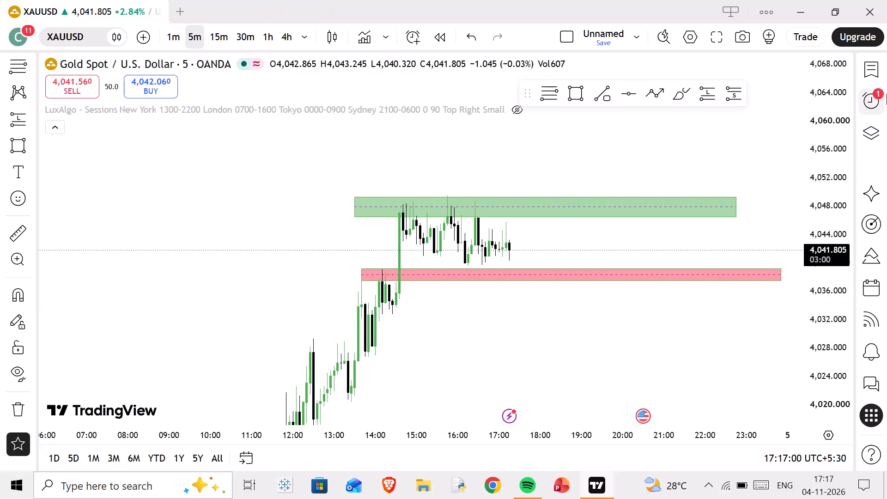
Open the NASDAQ chart from the watchlist.
click(875, 73)
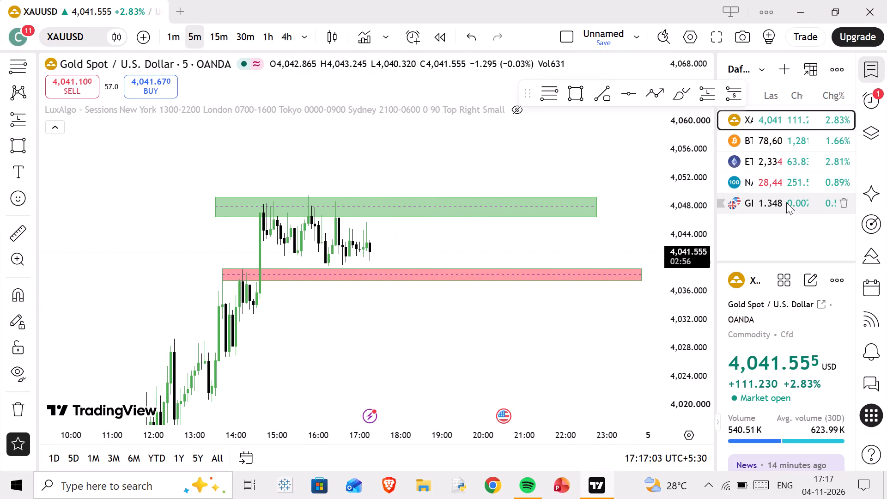
click(777, 187)
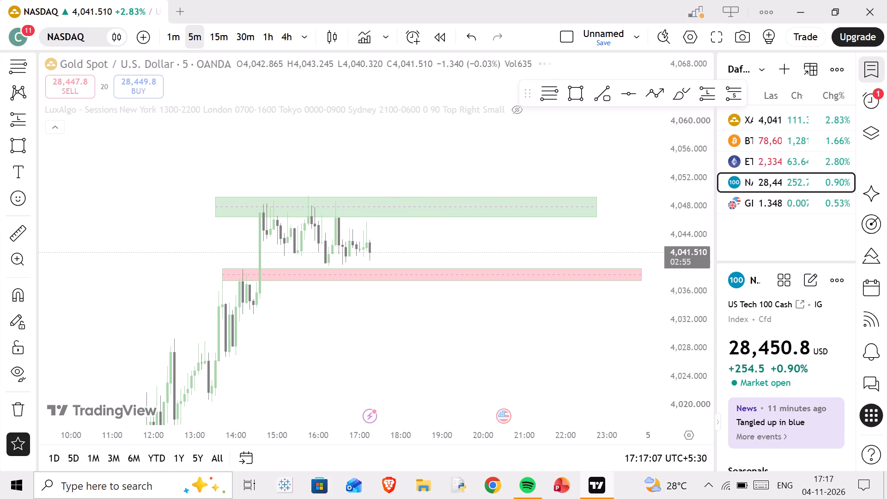
Move the NASDAQ short position to start at about 18:10, with entry 28,454.0 at the red zone's lower edge, stop 28,521.4 and target 27,930.1.
drag(402, 193, 428, 297)
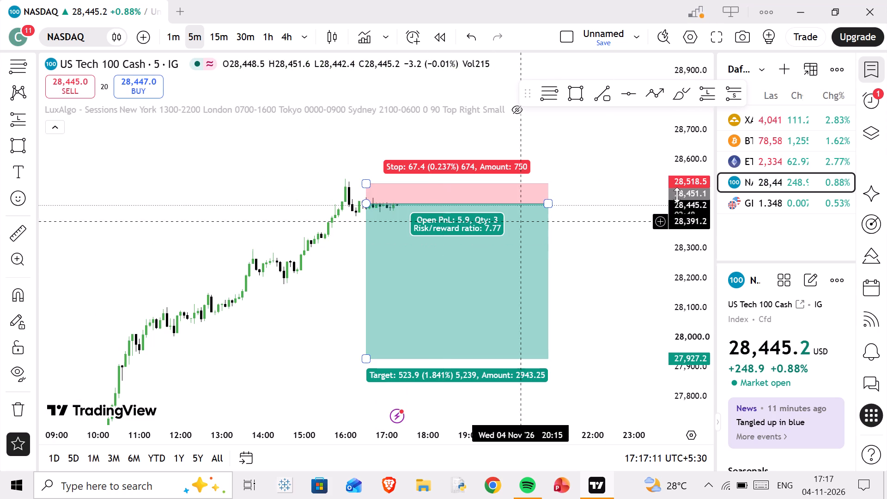
scroll(692, 263, up, 14)
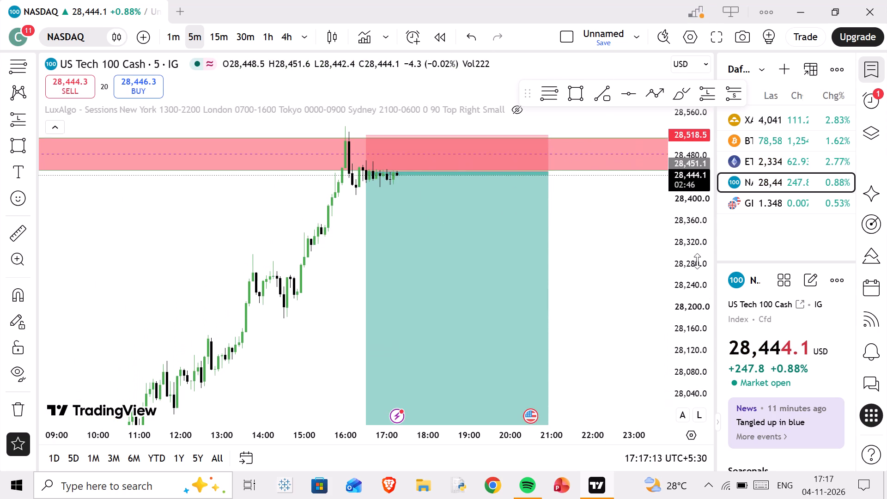
scroll(697, 261, down, 3)
drag(417, 239, 441, 274)
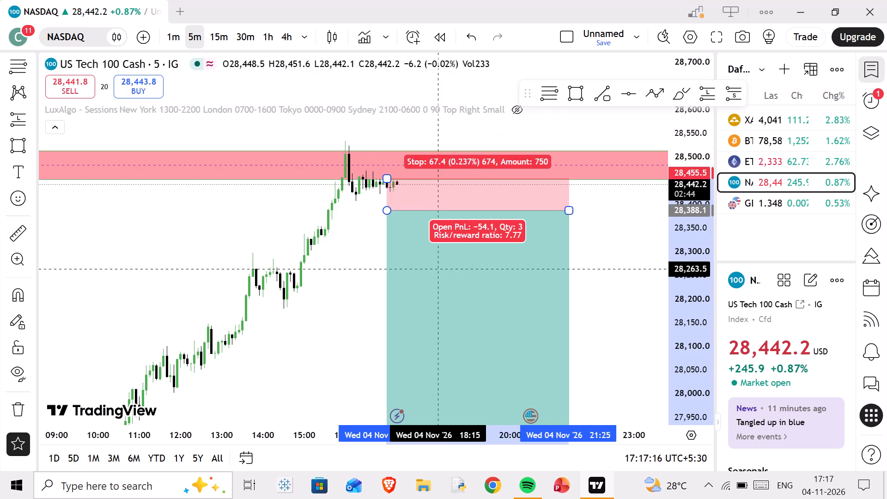
drag(441, 274, 490, 242)
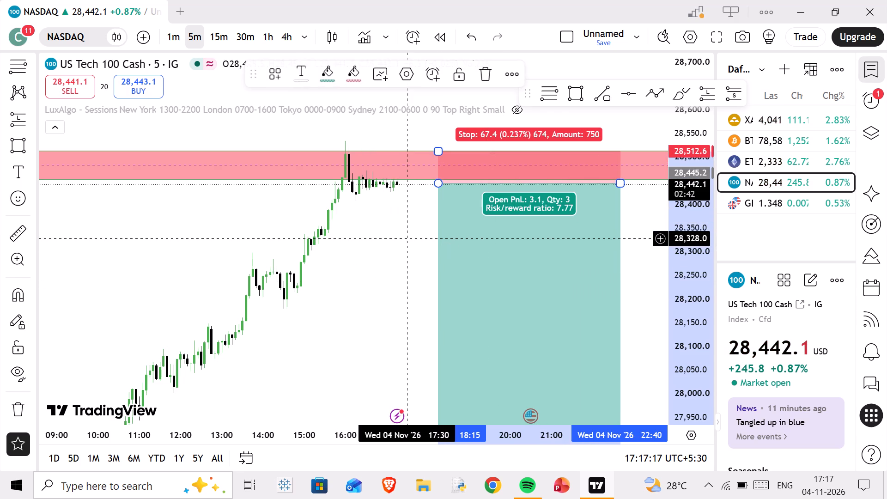
click(356, 199)
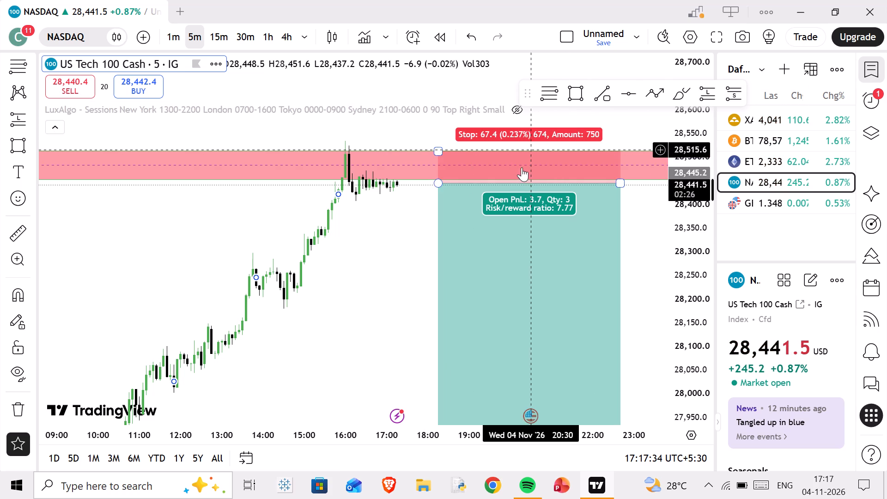
drag(513, 207, 510, 203)
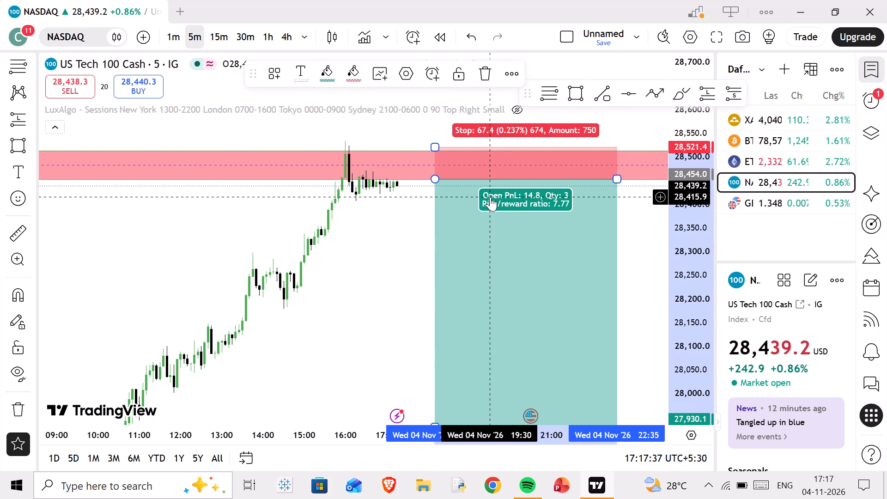
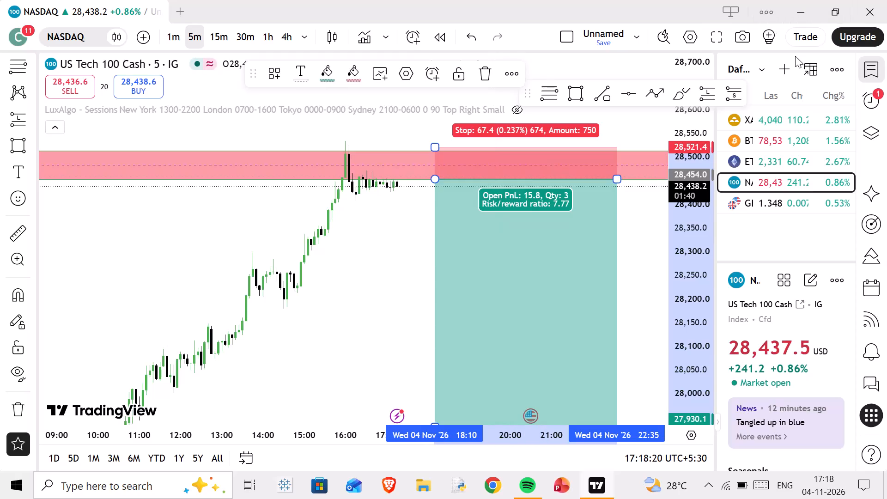
Open the XAUUSD chart from the watchlist and hide the watchlist to widen the chart.
click(765, 120)
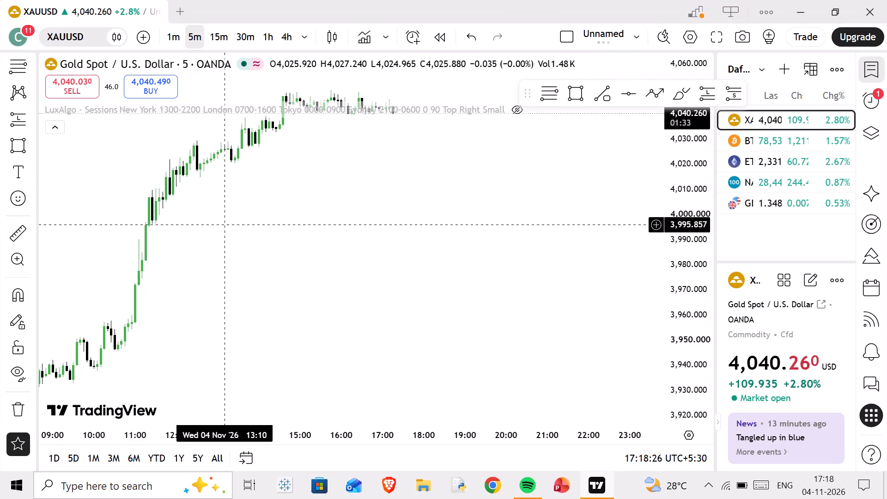
drag(316, 193, 326, 283)
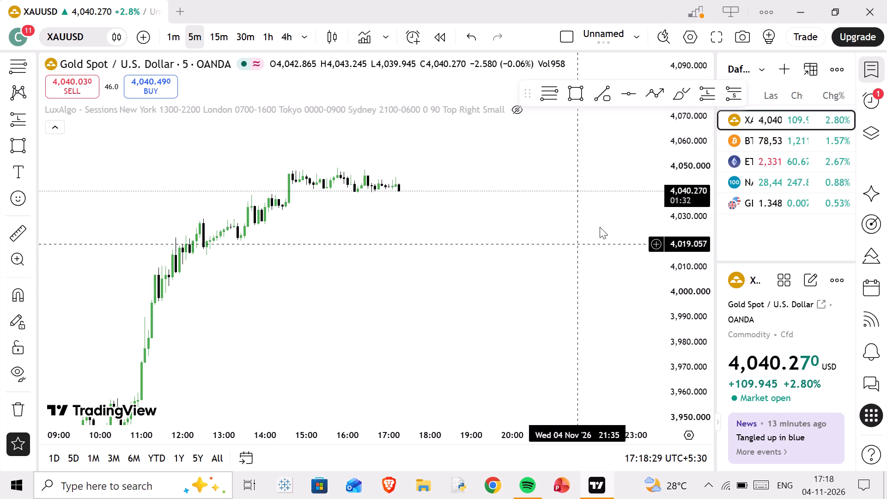
click(872, 61)
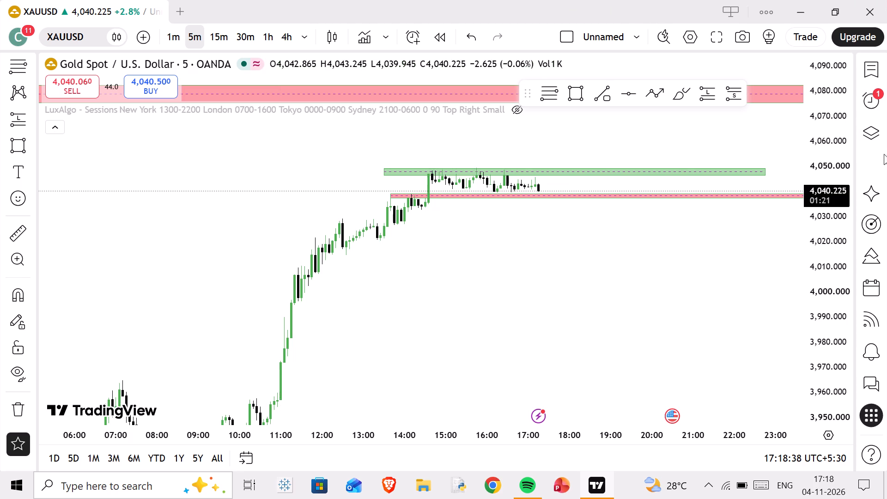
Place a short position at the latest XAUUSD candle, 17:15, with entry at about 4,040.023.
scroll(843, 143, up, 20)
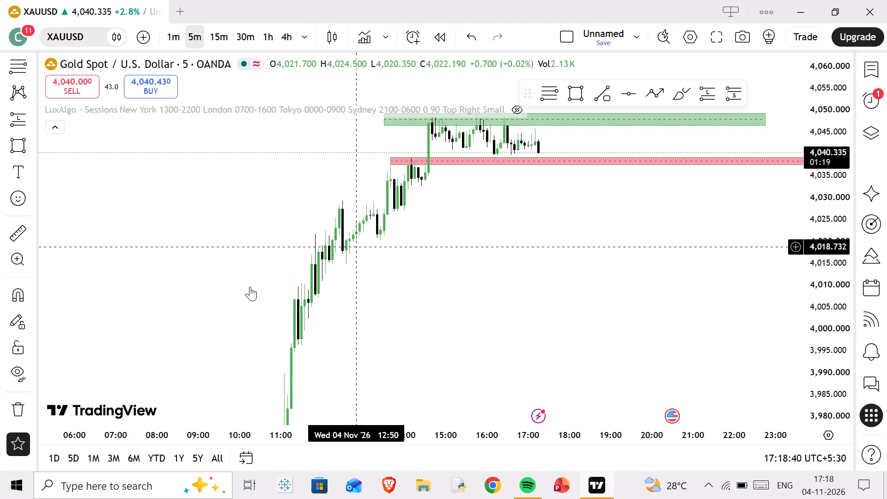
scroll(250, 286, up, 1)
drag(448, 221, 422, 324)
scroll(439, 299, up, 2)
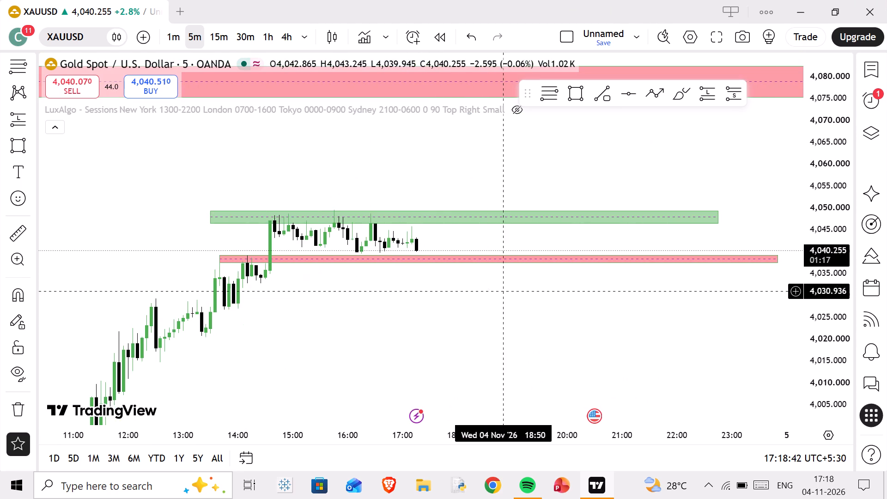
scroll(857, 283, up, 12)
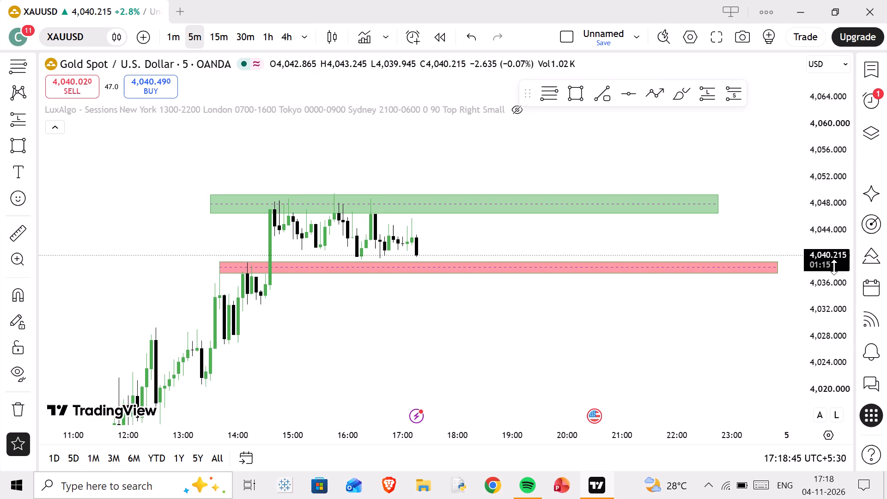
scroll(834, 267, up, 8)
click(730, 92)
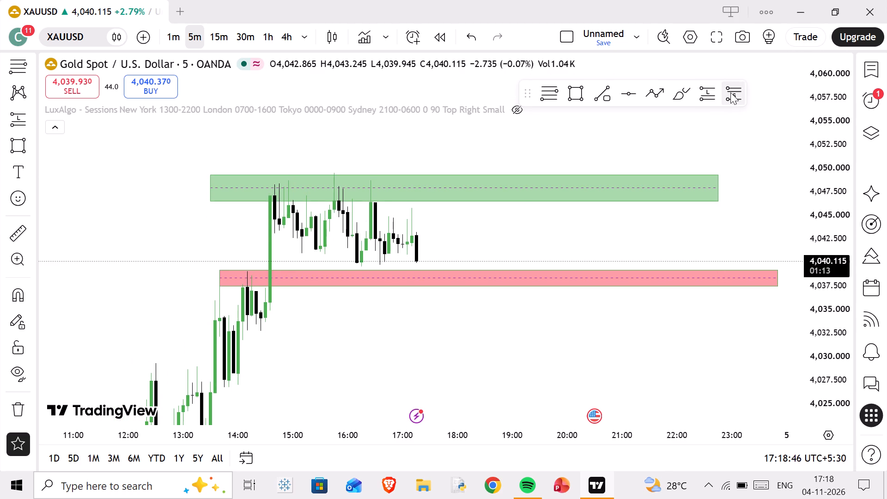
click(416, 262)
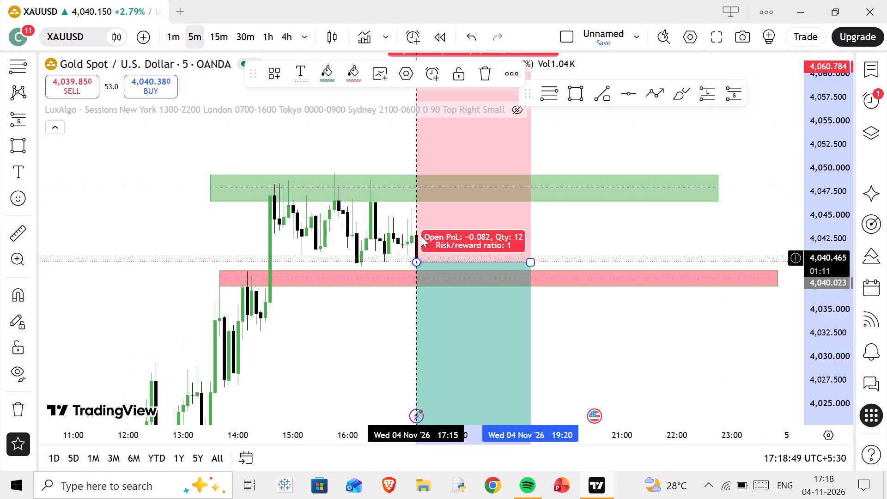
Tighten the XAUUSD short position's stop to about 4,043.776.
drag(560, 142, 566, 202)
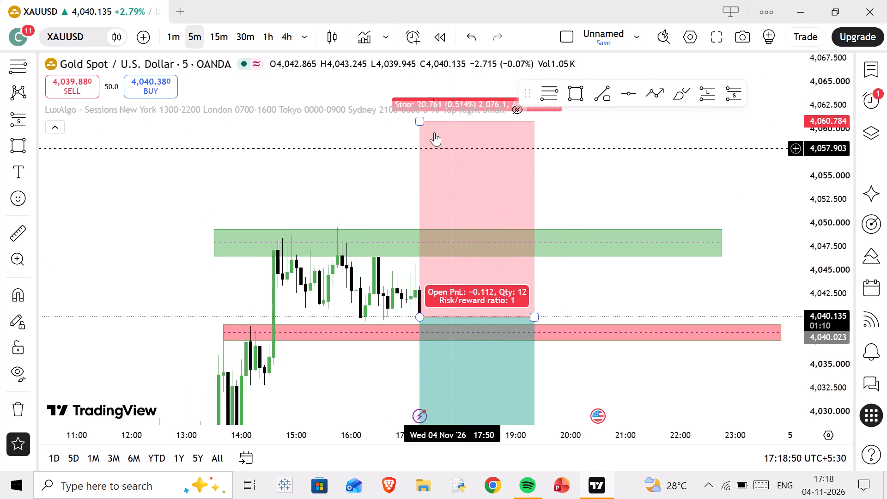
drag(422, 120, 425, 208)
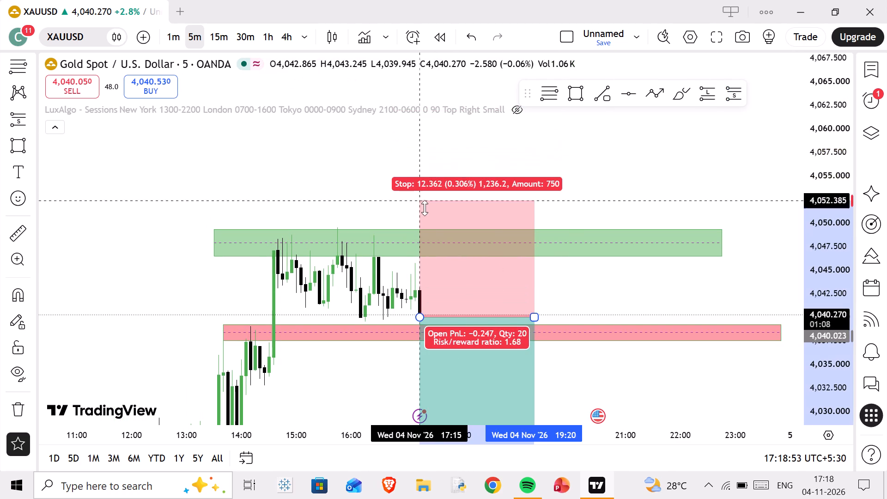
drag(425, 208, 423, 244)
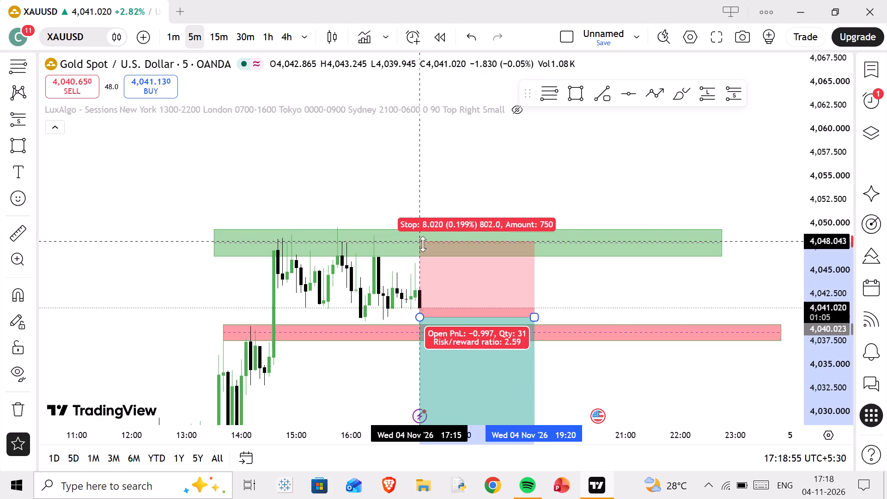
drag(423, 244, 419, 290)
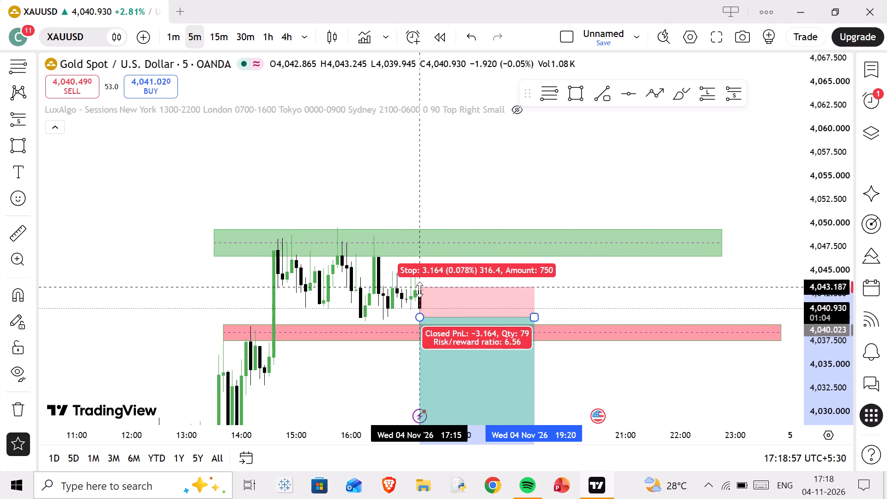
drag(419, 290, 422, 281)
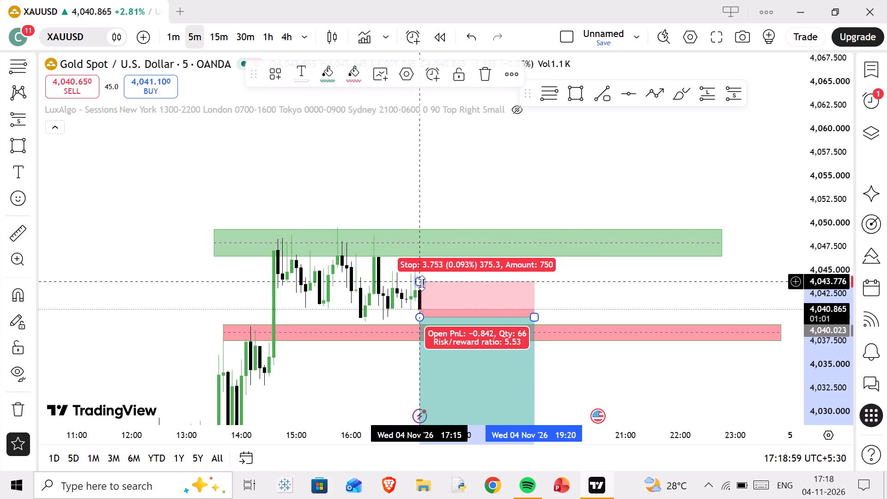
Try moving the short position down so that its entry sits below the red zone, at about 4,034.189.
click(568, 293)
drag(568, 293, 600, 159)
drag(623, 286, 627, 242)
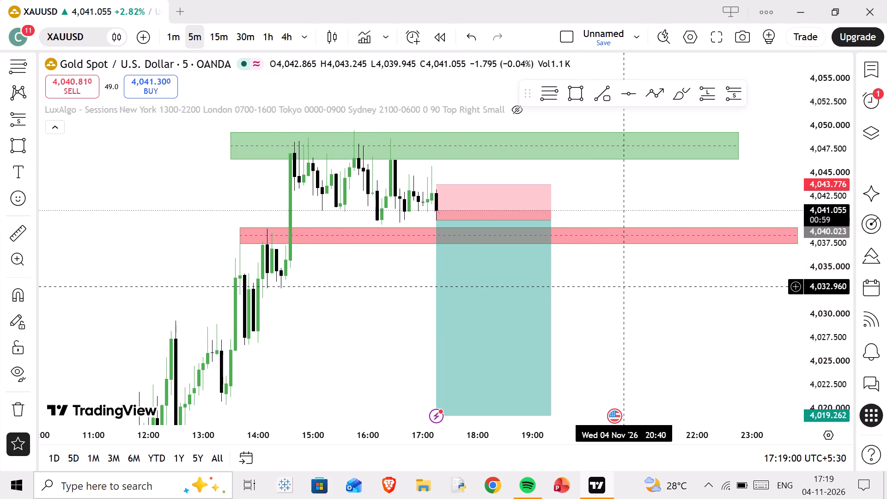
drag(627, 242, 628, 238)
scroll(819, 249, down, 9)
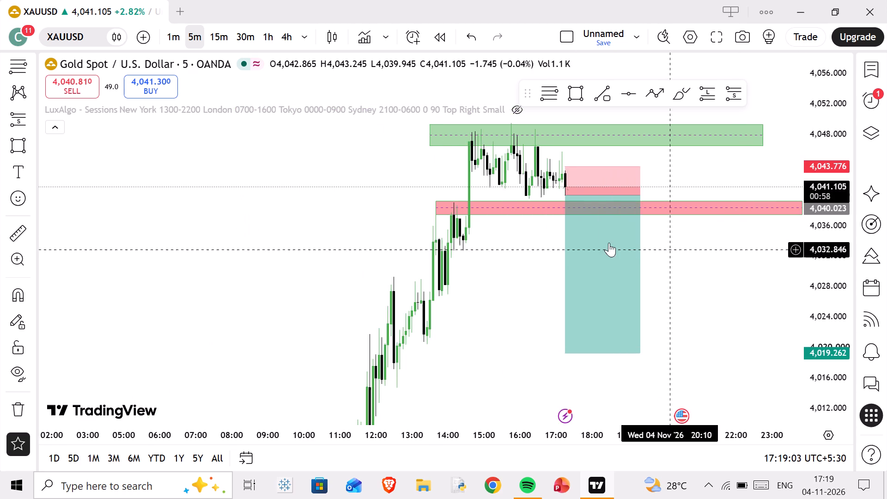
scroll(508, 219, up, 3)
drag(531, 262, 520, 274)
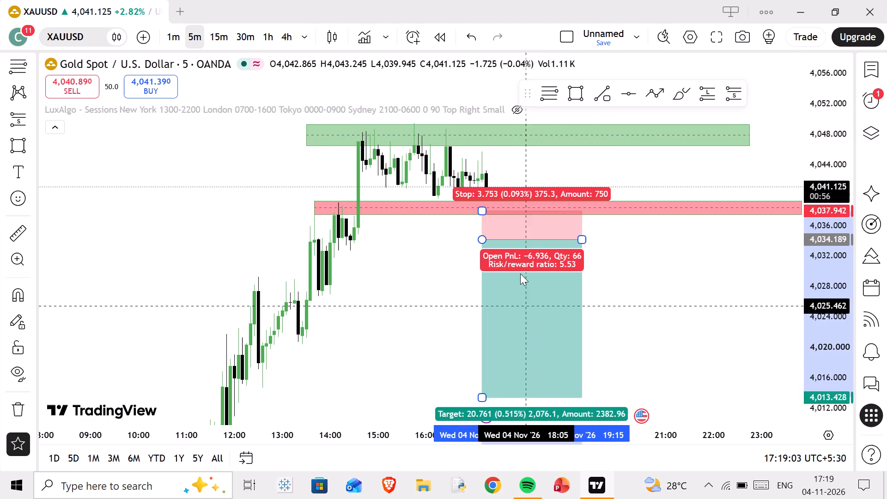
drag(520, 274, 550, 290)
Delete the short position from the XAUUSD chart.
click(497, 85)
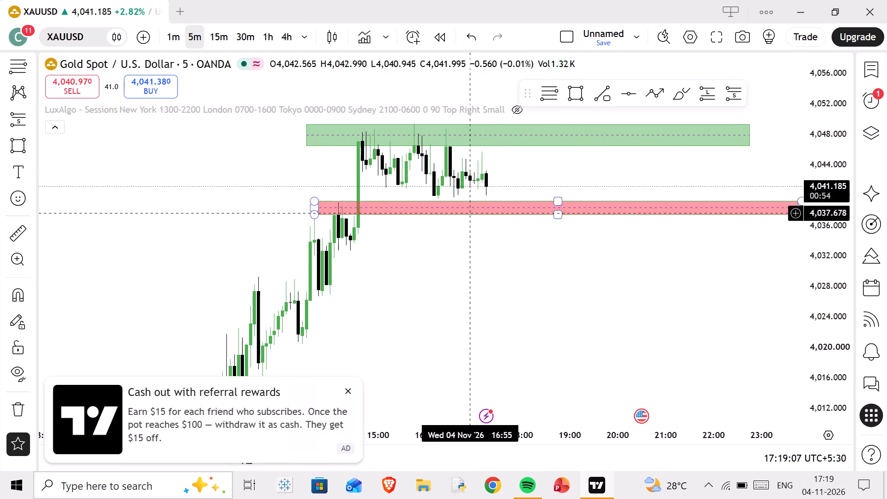
Dismiss the referral rewards advertisement.
click(349, 395)
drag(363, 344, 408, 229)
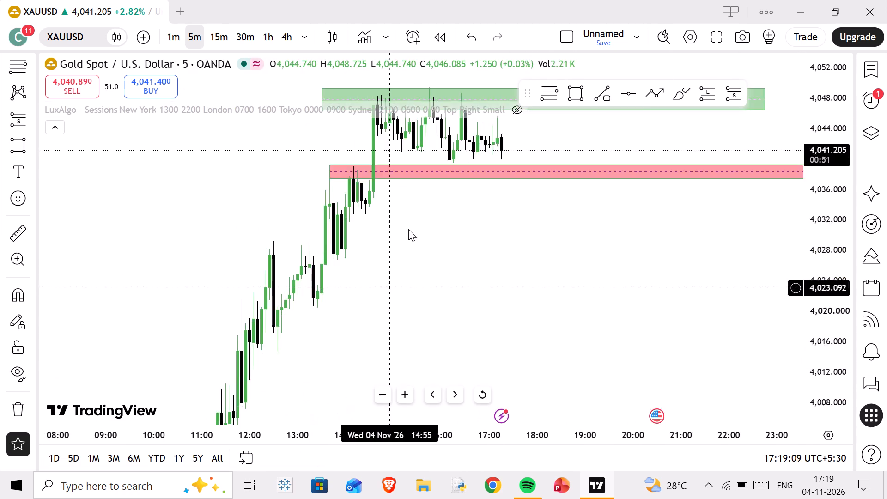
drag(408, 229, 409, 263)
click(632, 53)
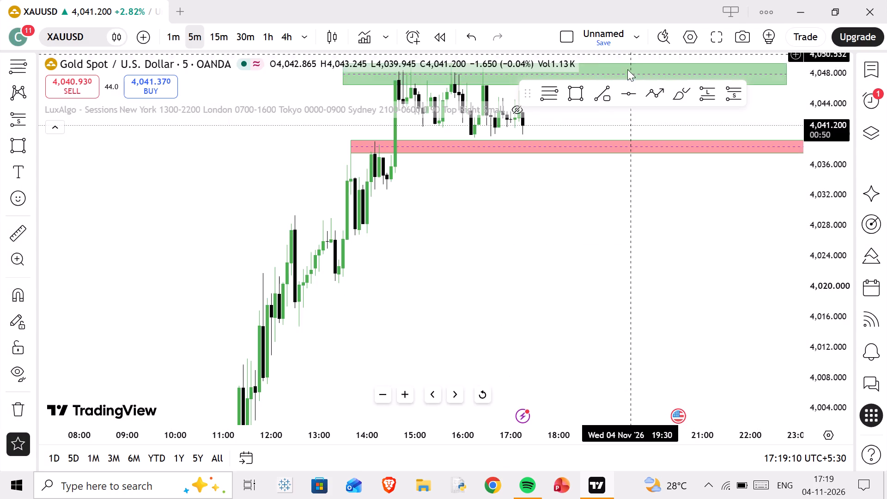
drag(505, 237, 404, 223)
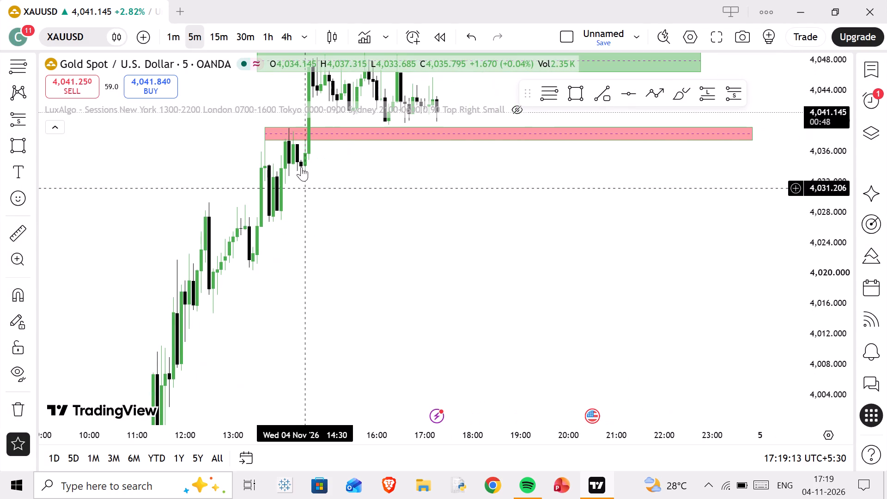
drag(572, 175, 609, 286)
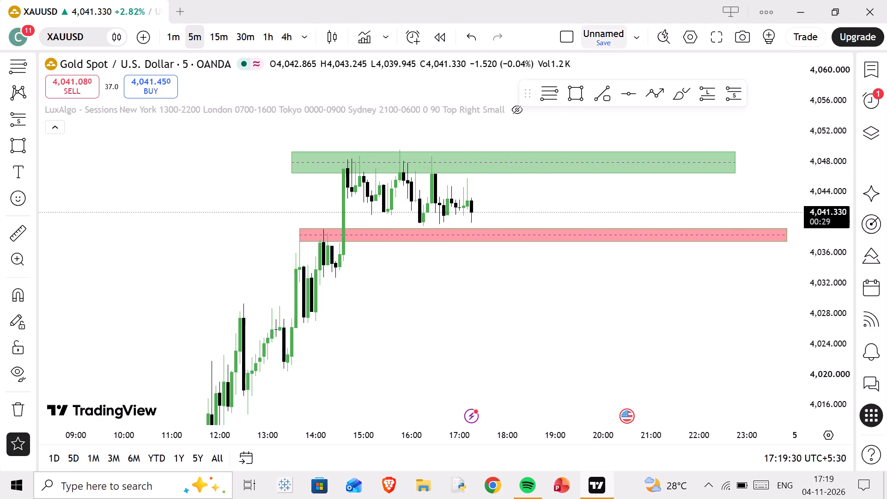
Open the alerts list and delete the stopped "XAUUSD Crossing 4,133.663" alert.
click(867, 100)
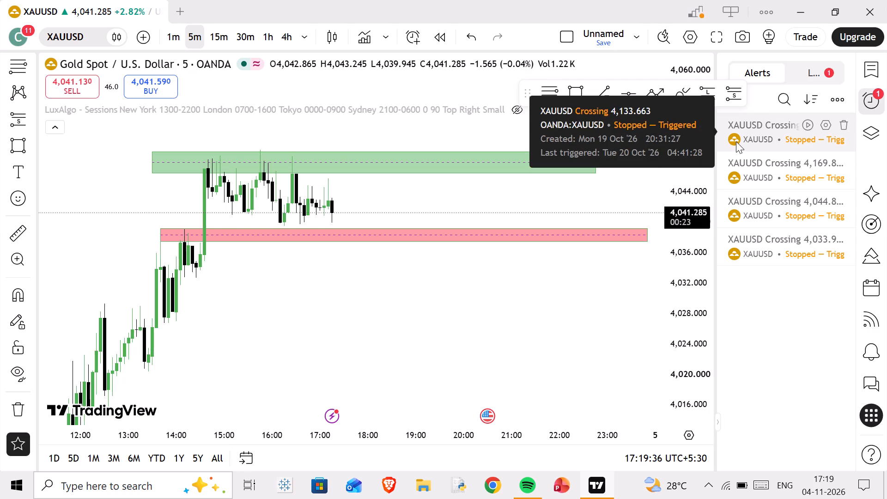
click(864, 102)
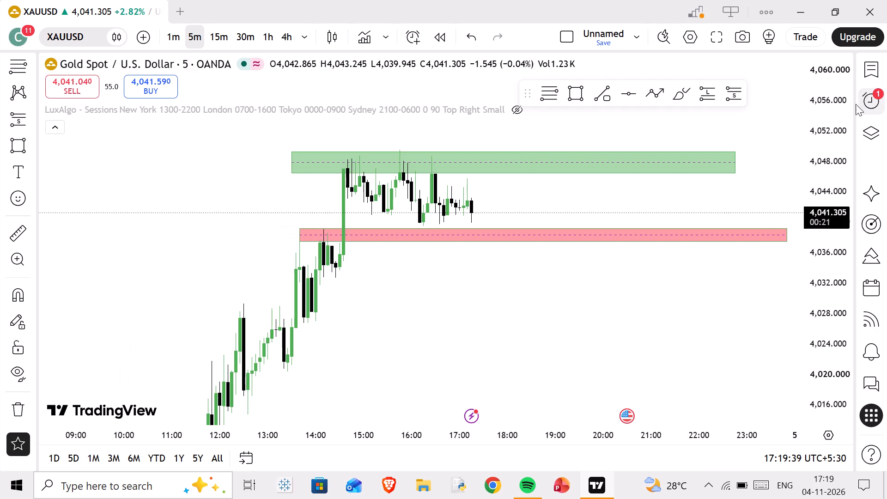
click(873, 101)
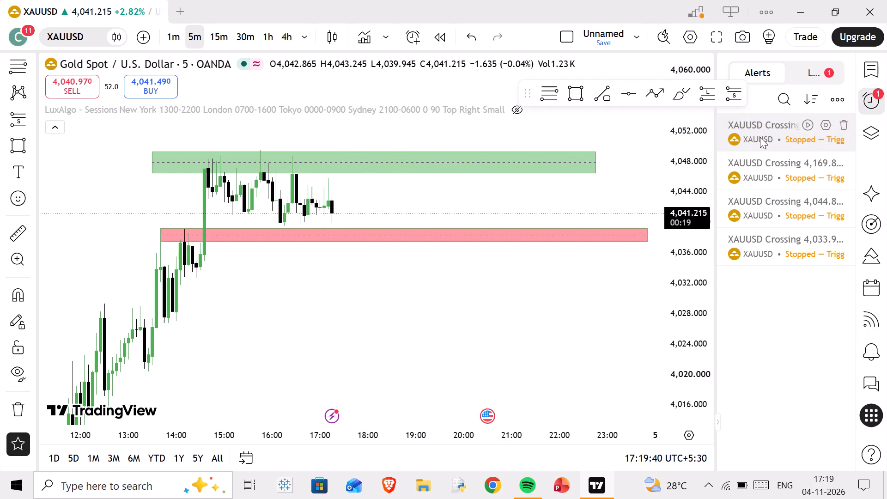
click(843, 124)
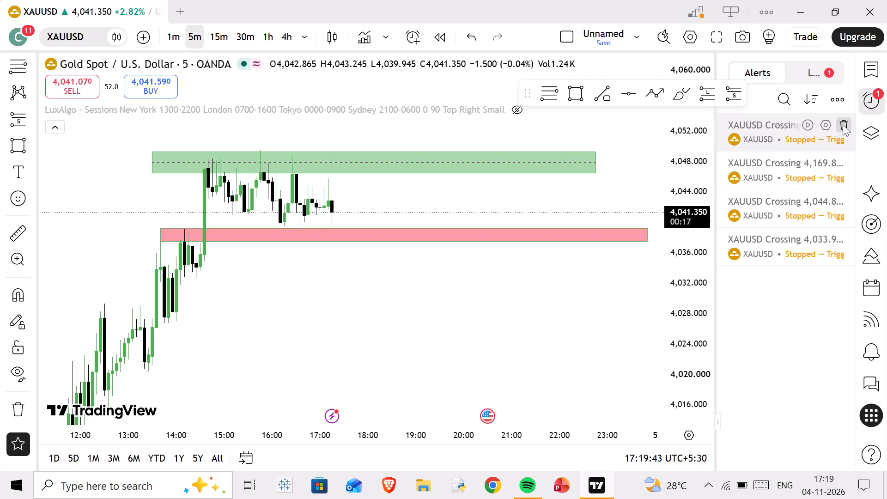
double_click(843, 124)
click(843, 124)
click(843, 124)
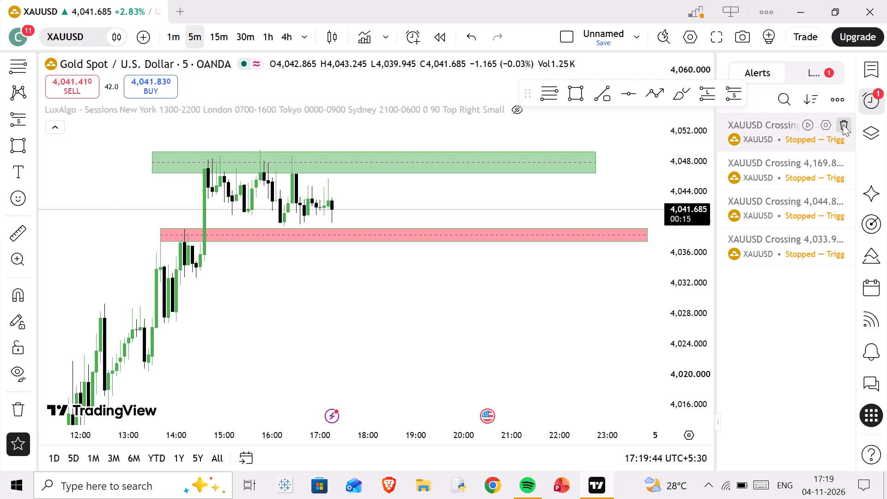
triple_click(843, 124)
triple_click(843, 124)
triple_click(843, 124)
click(843, 124)
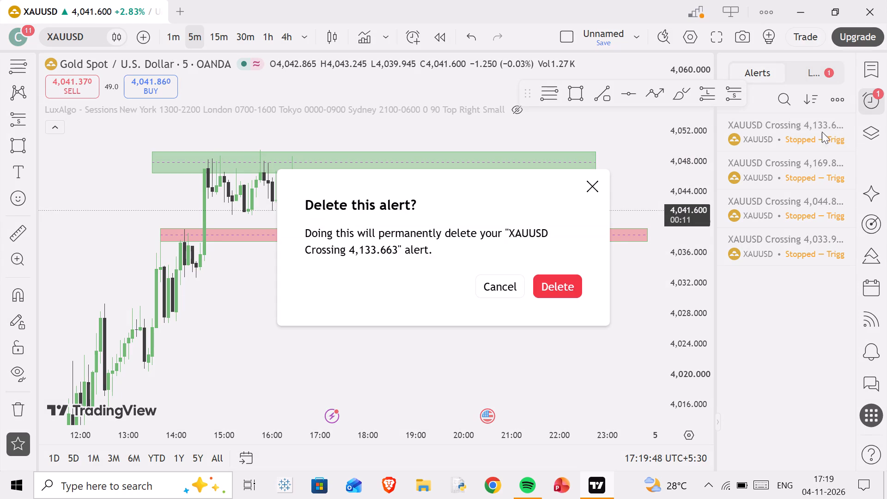
click(571, 280)
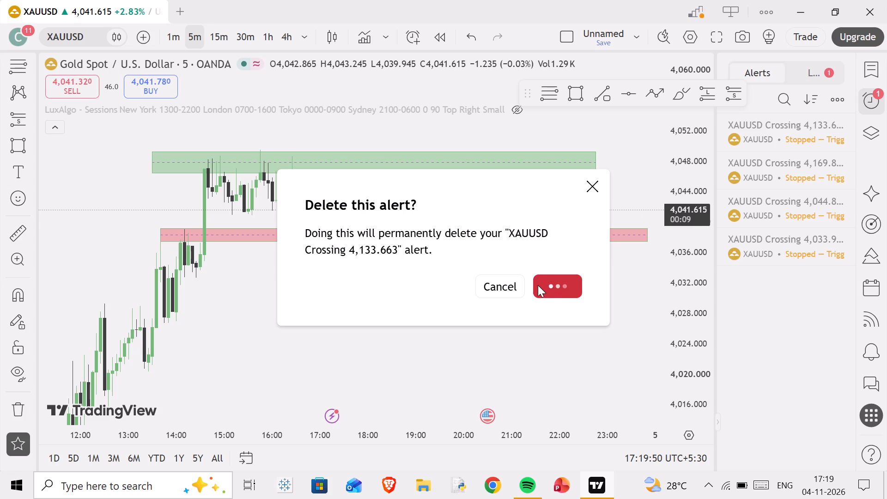
click(538, 286)
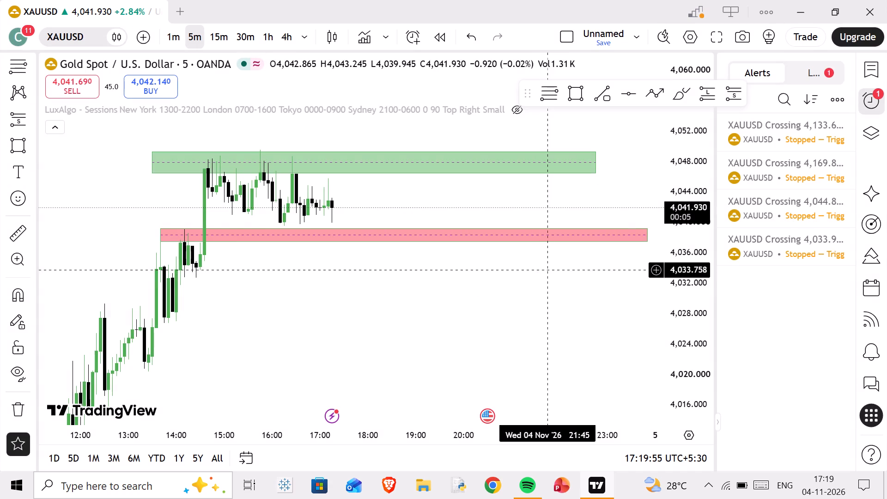
Delete the stopped XAUUSD alerts for crossing 4,169.800 and 4,044.810.
click(840, 122)
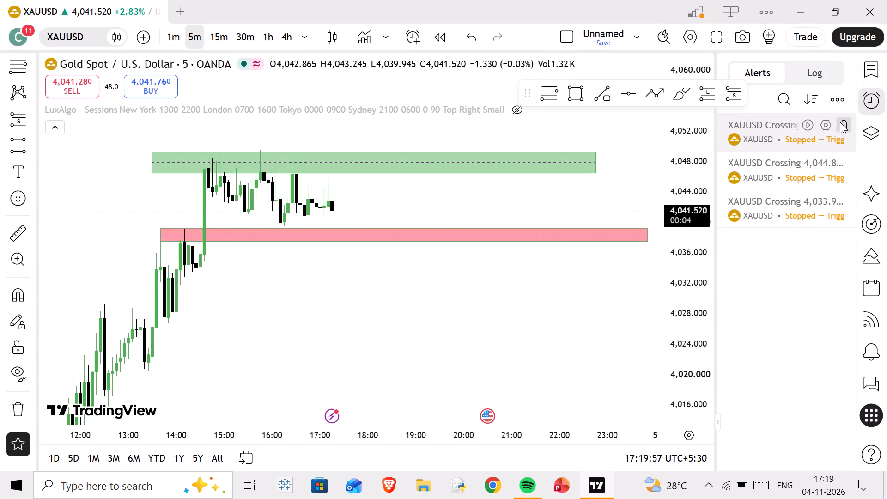
click(570, 282)
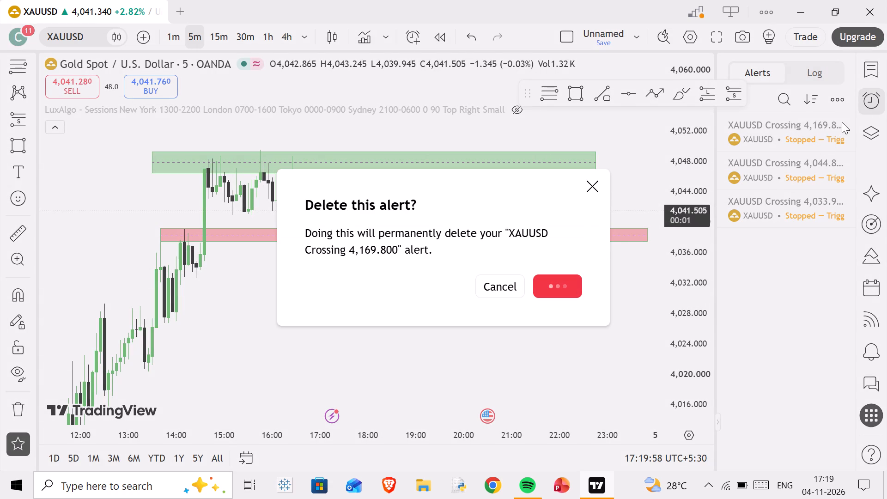
click(840, 122)
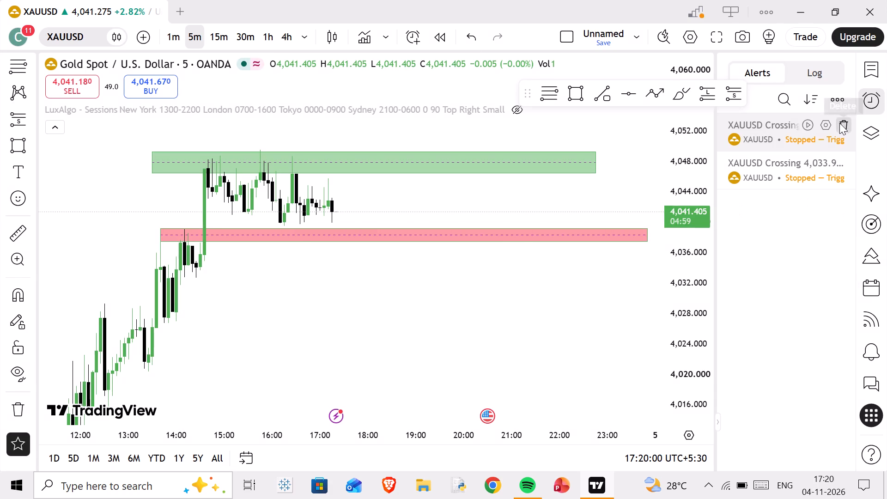
click(546, 282)
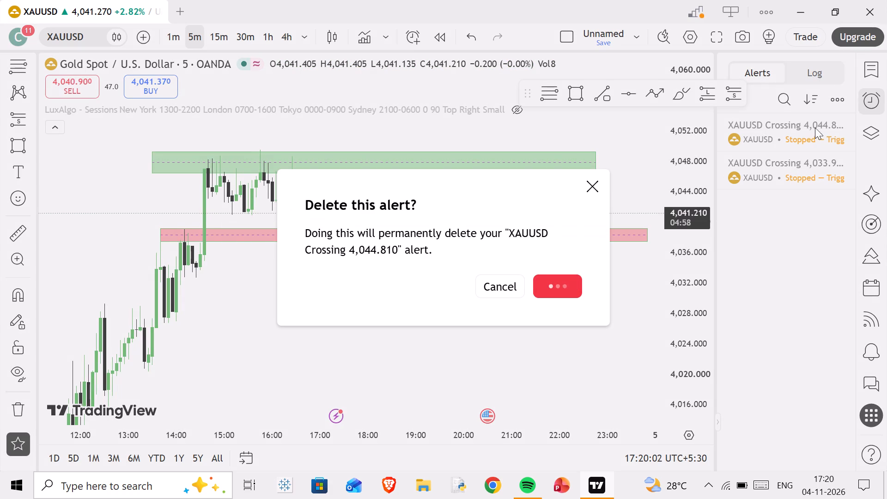
click(839, 122)
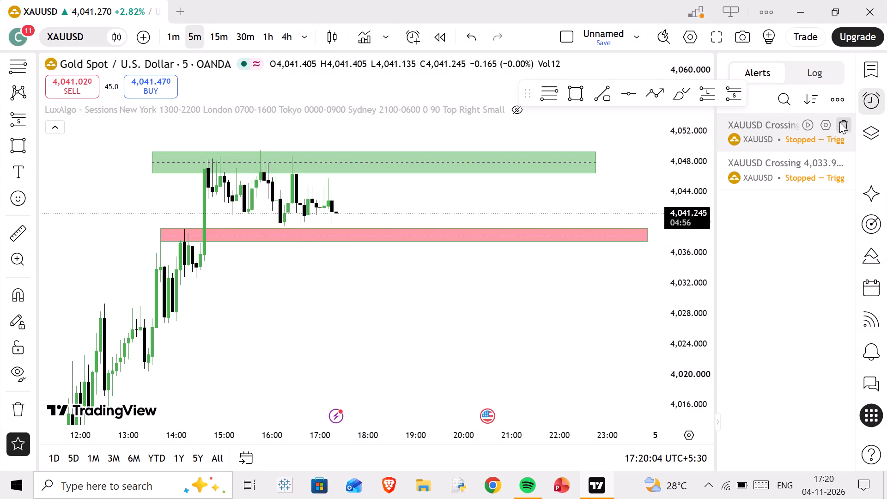
click(554, 281)
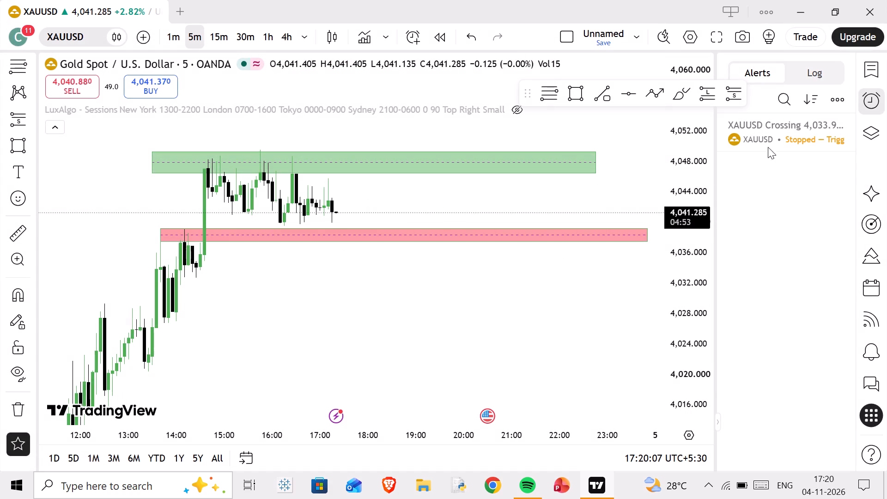
Delete the stopped "XAUUSD Crossing 4,033.936" alert and reopen the alerts list.
click(838, 121)
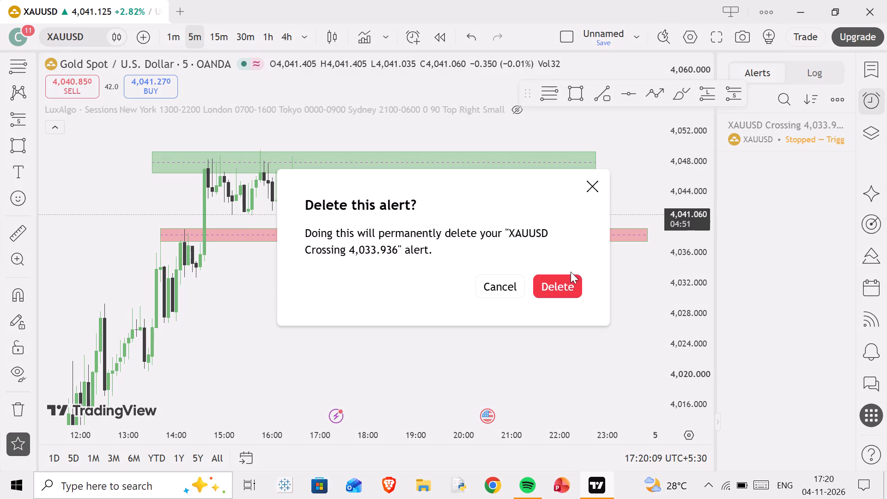
click(569, 278)
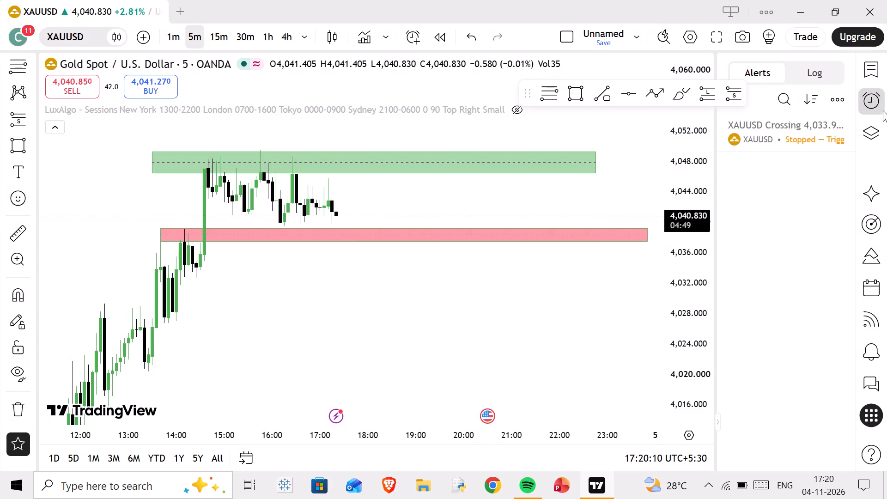
click(875, 93)
click(874, 95)
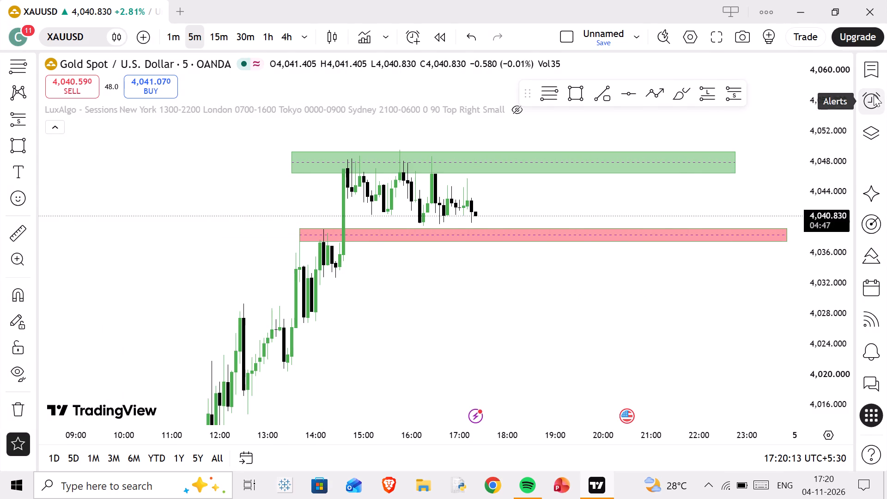
right_click(874, 95)
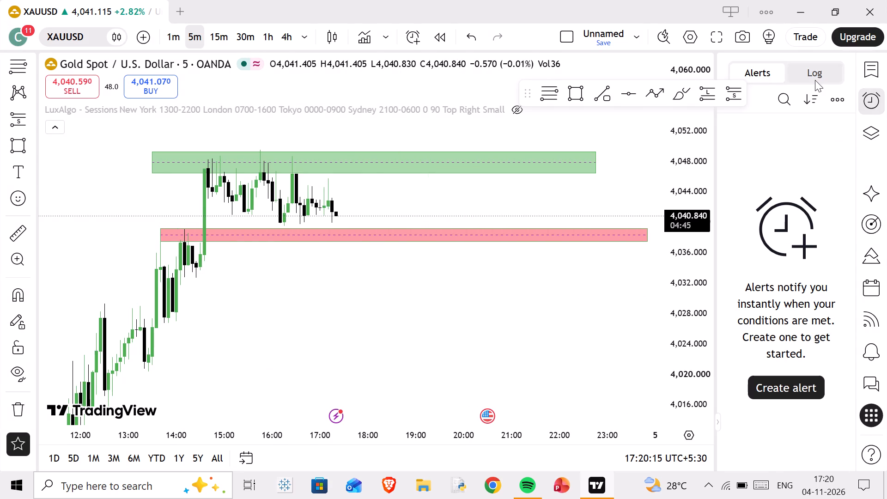
click(763, 73)
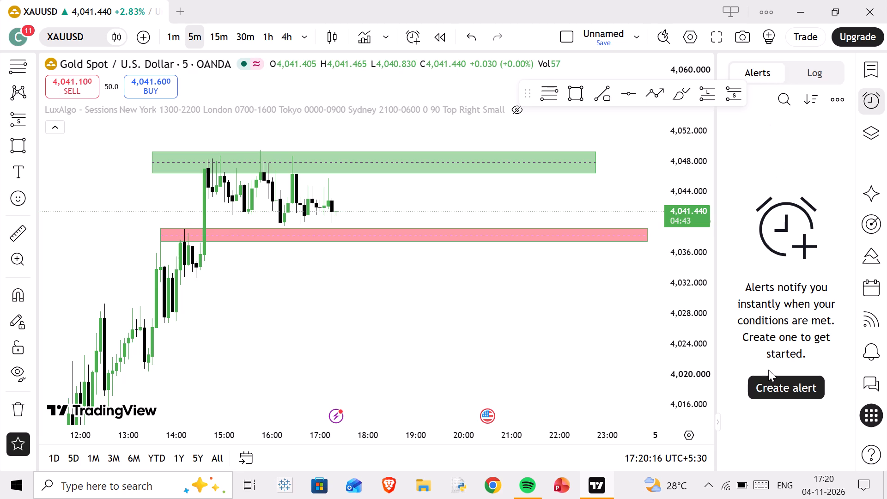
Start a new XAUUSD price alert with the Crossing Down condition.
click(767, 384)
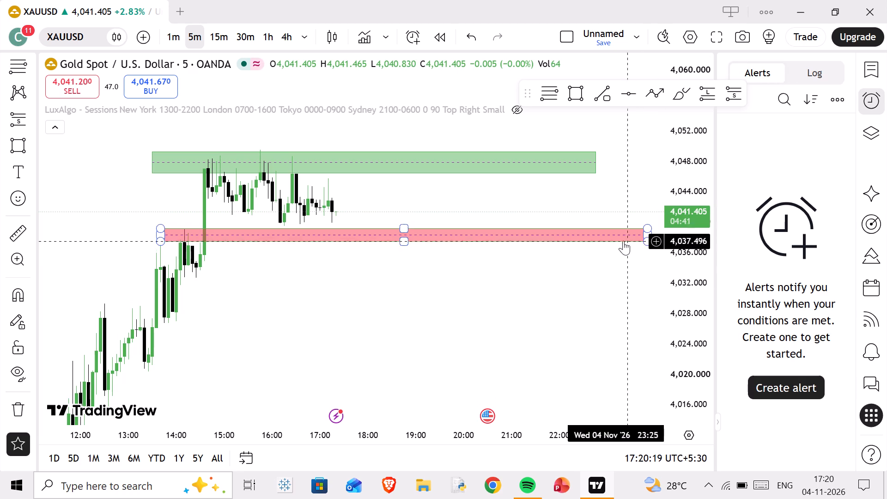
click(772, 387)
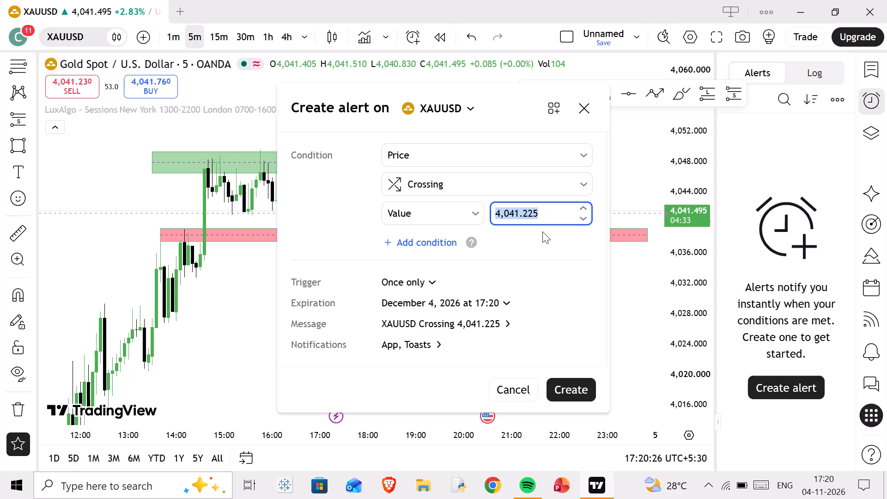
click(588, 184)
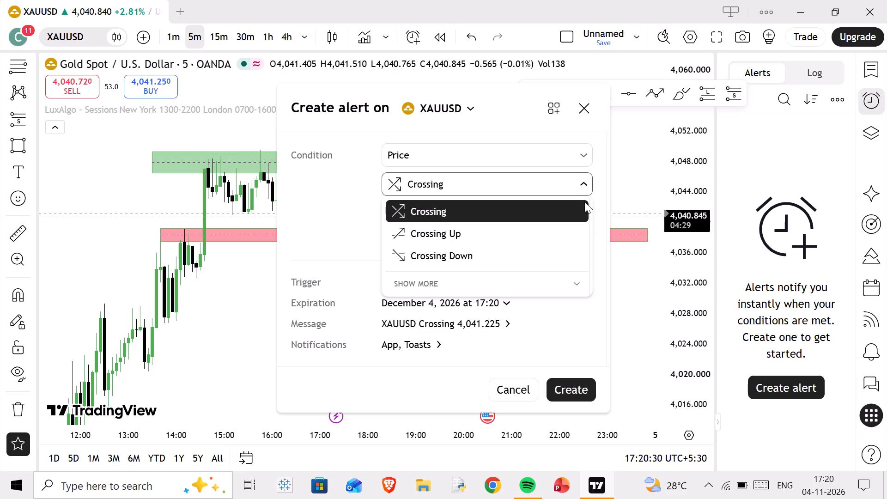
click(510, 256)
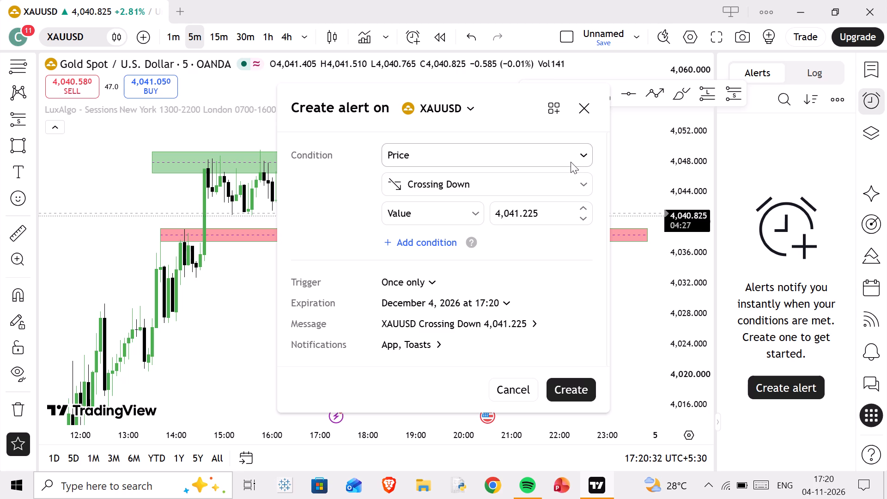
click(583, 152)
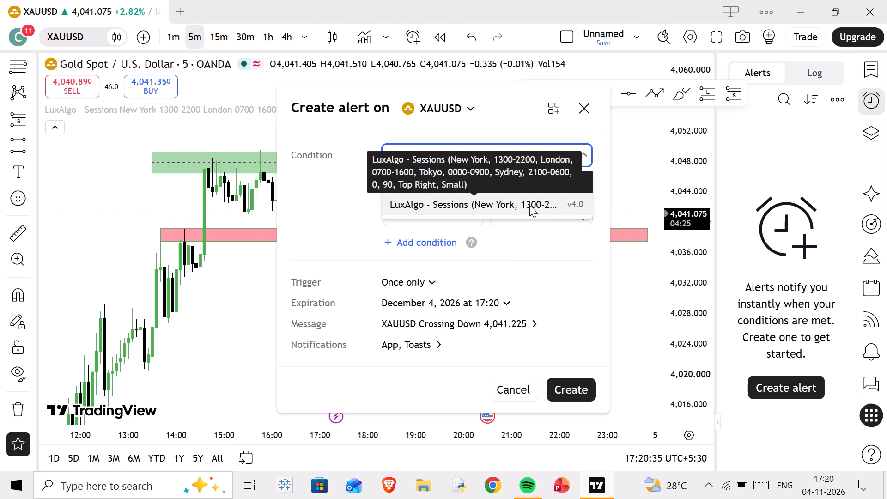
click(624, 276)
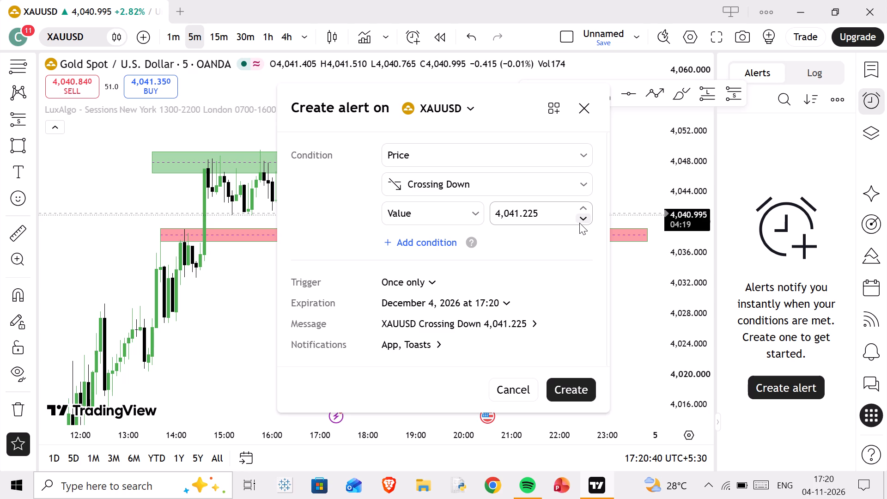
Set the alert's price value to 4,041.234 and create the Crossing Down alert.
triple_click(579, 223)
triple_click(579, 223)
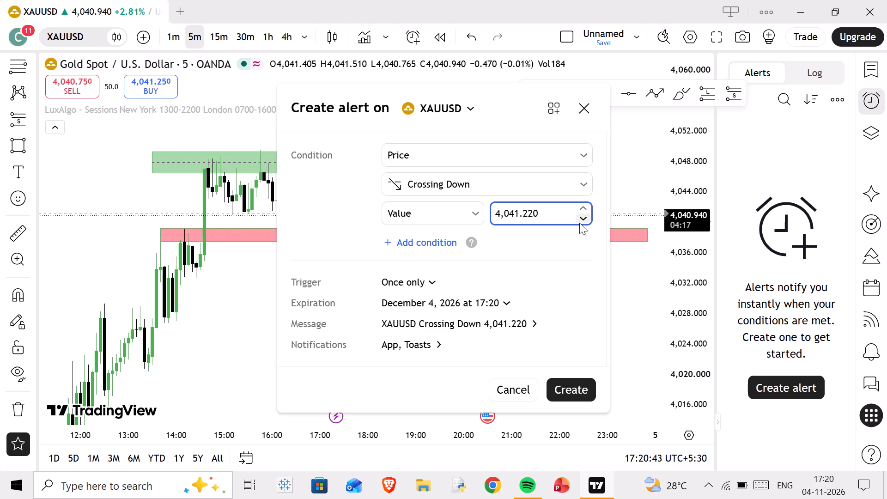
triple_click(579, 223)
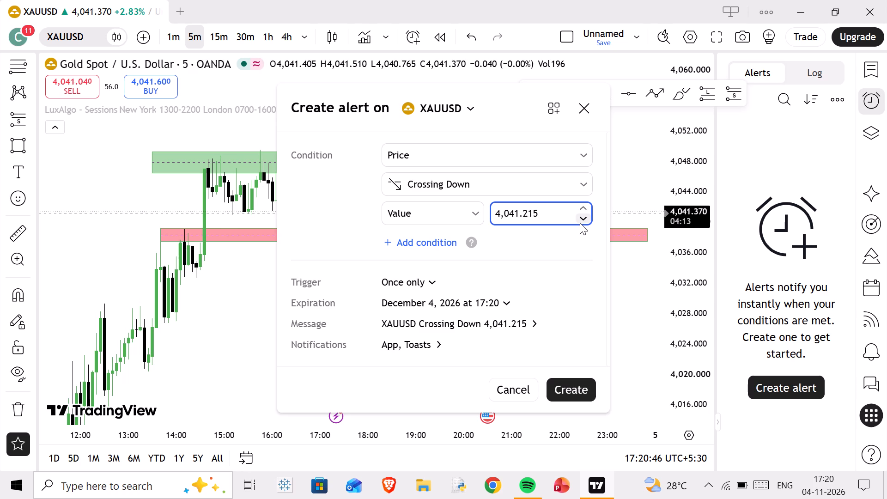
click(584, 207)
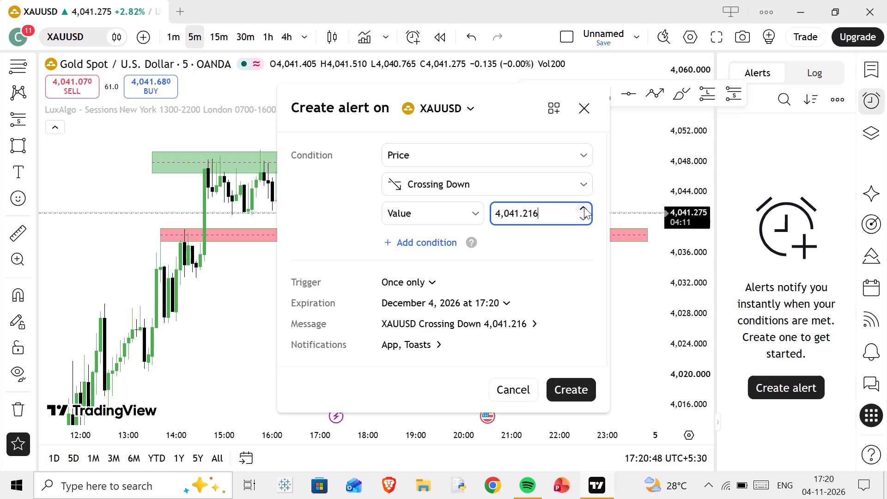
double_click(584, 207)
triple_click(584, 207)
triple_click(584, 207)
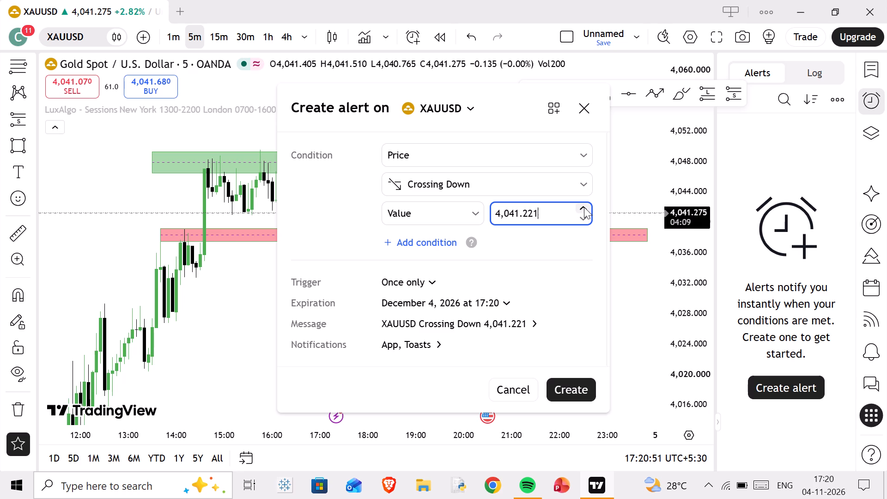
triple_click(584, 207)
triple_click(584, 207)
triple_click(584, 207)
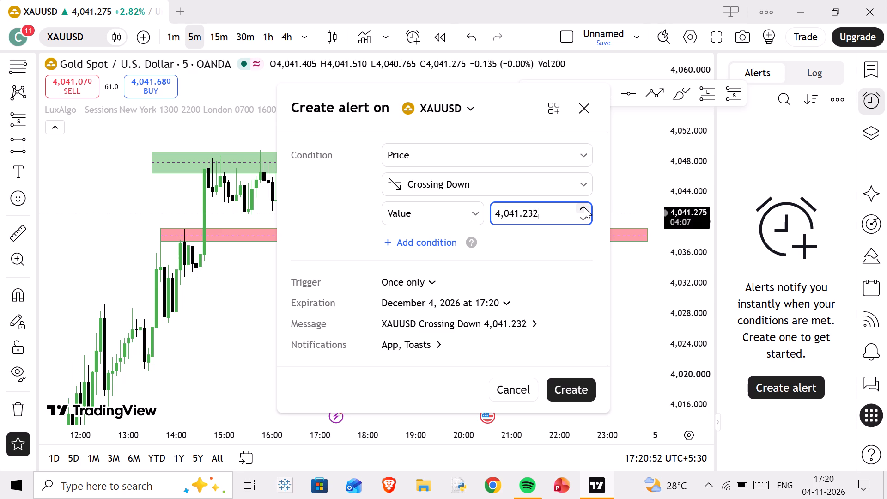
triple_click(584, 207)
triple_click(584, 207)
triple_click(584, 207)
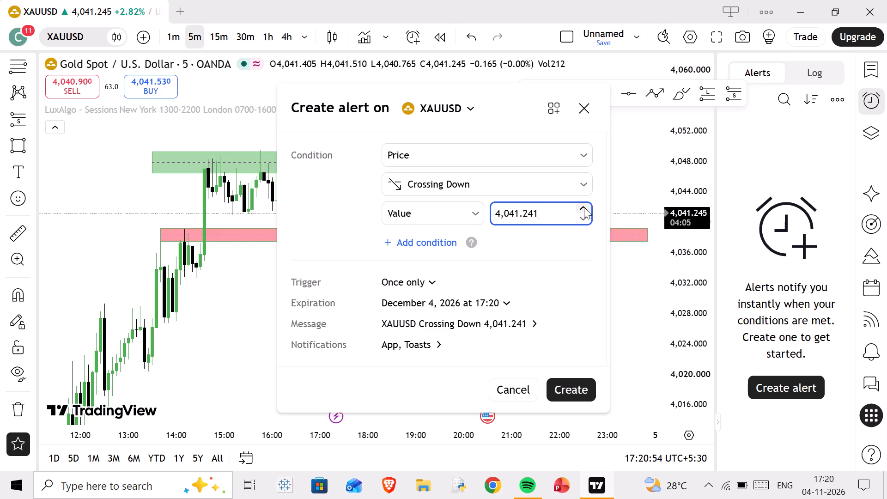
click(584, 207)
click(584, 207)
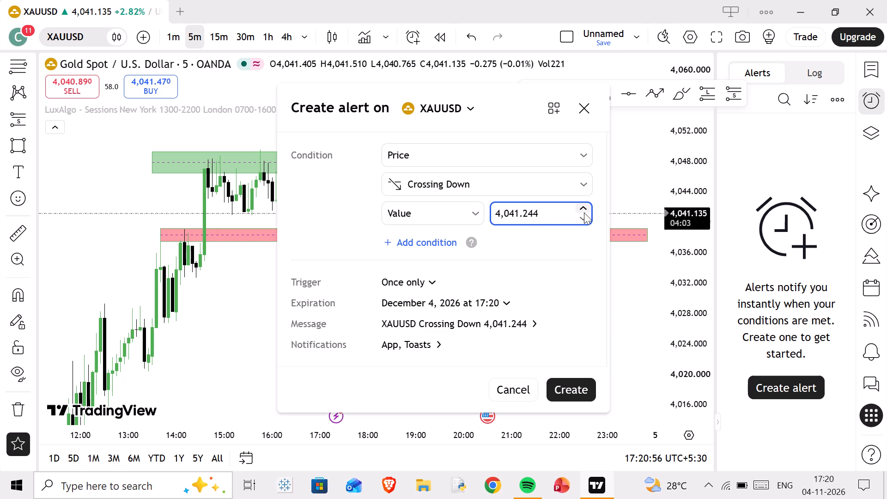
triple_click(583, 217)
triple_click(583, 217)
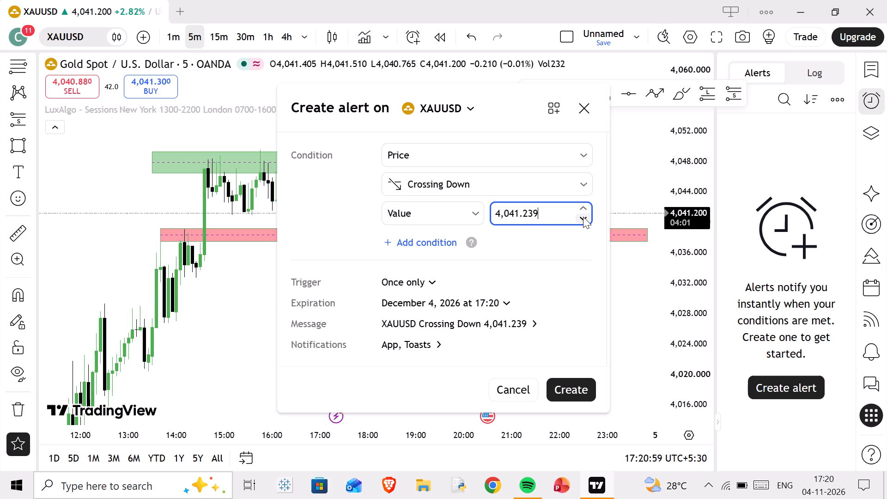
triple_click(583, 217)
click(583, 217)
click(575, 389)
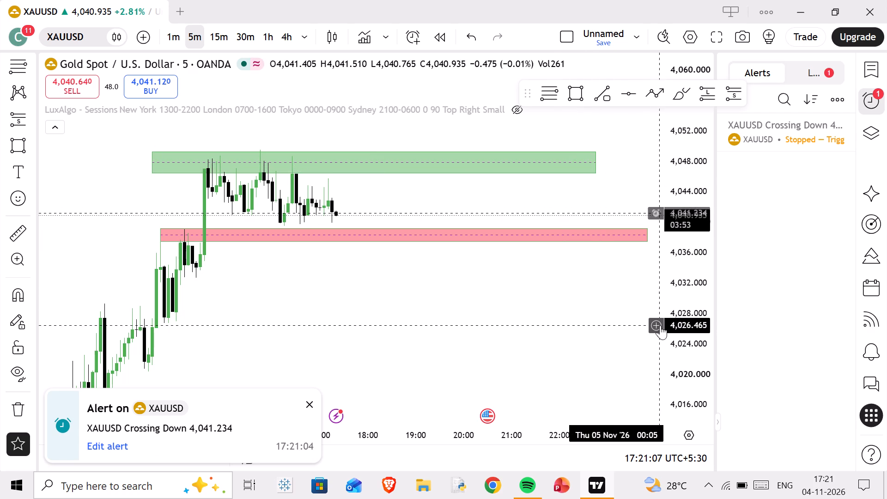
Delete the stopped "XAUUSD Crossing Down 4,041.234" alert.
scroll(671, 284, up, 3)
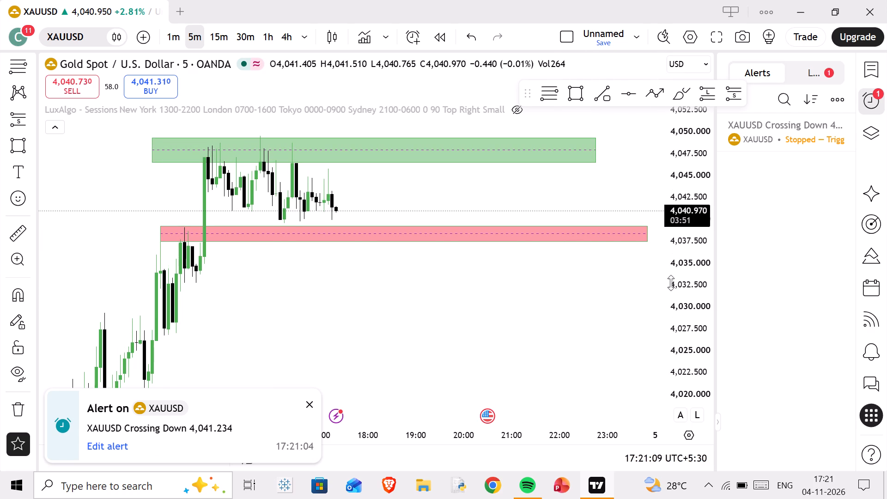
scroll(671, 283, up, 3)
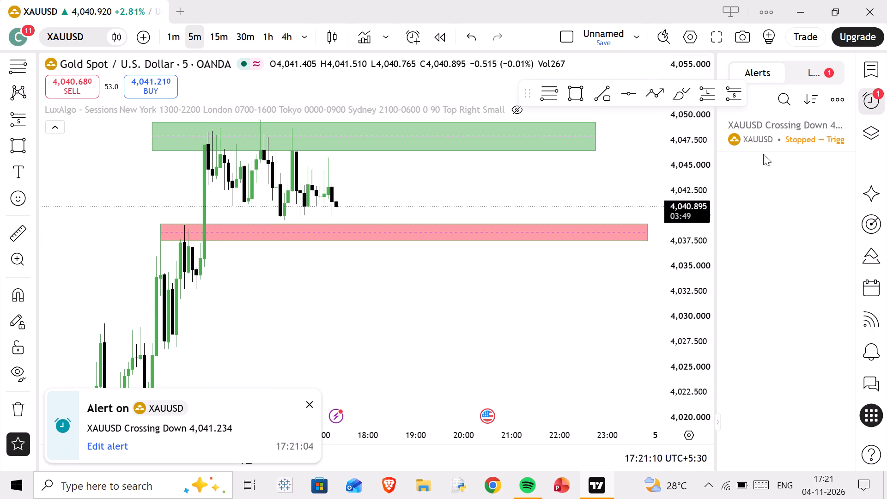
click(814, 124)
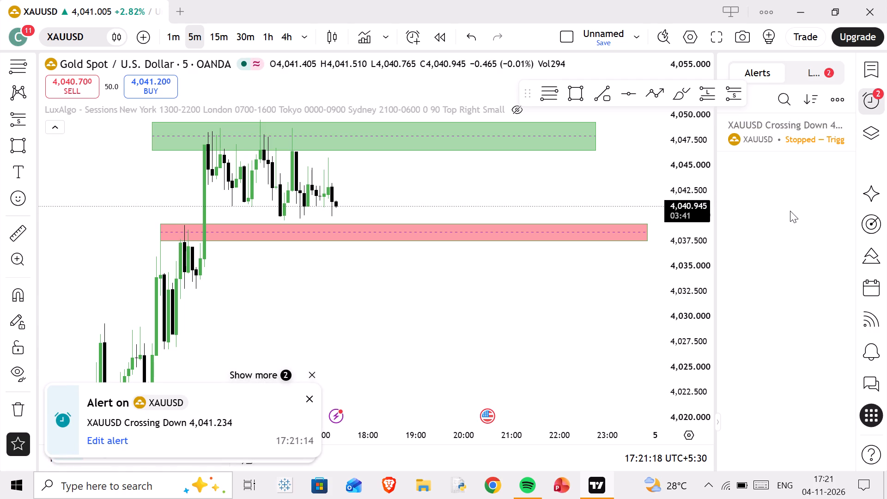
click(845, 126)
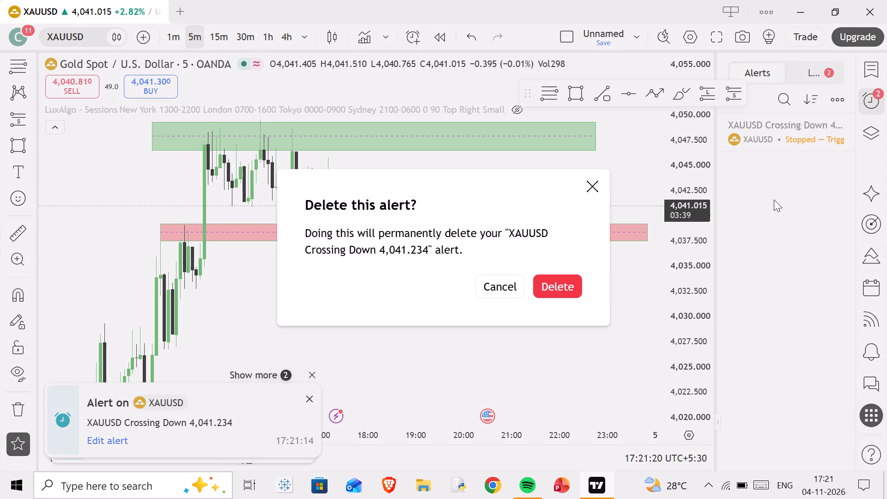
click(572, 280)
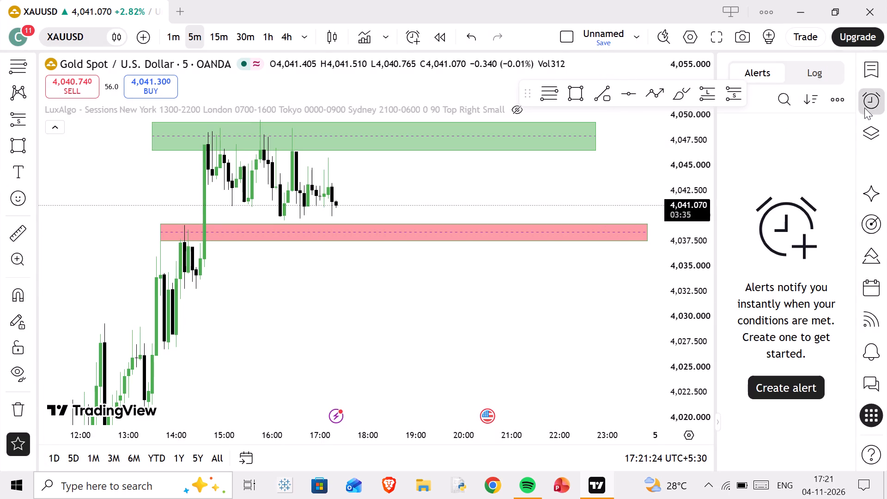
Start another XAUUSD price alert with the Crossing Down condition.
click(780, 388)
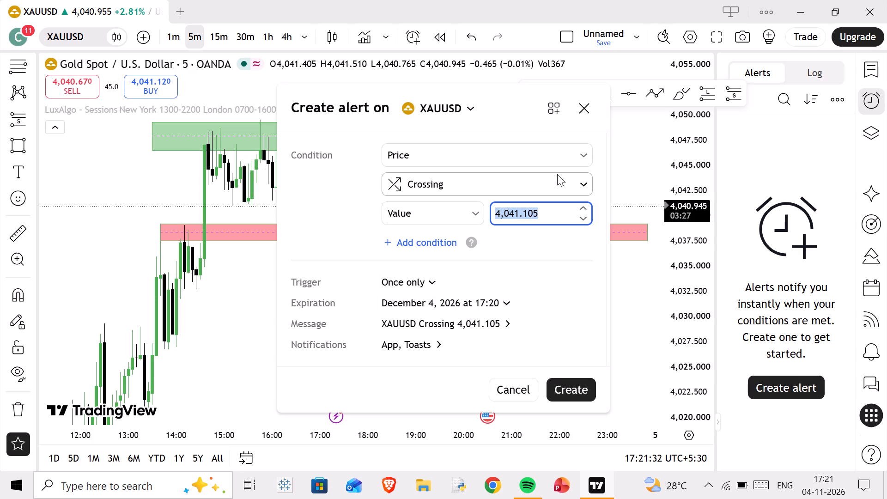
click(580, 192)
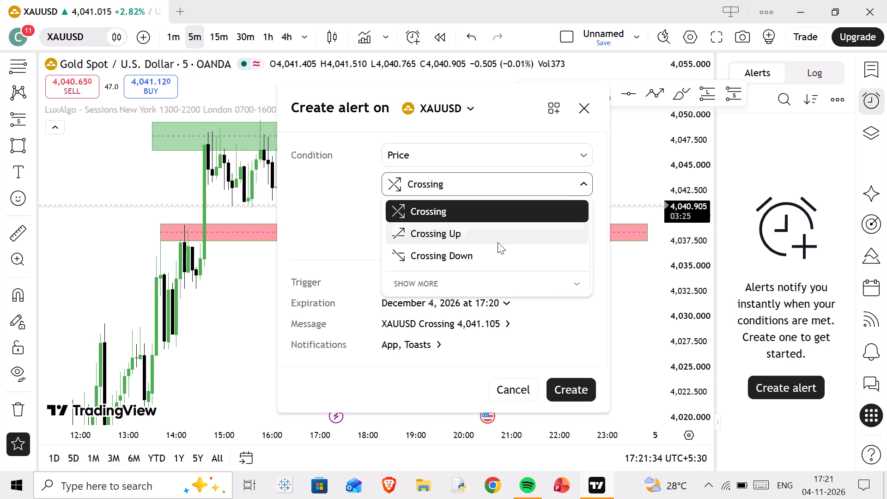
click(477, 256)
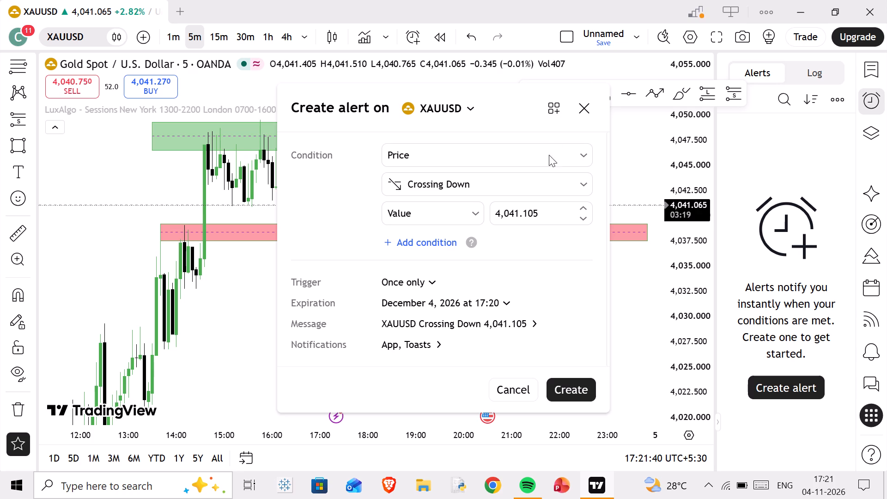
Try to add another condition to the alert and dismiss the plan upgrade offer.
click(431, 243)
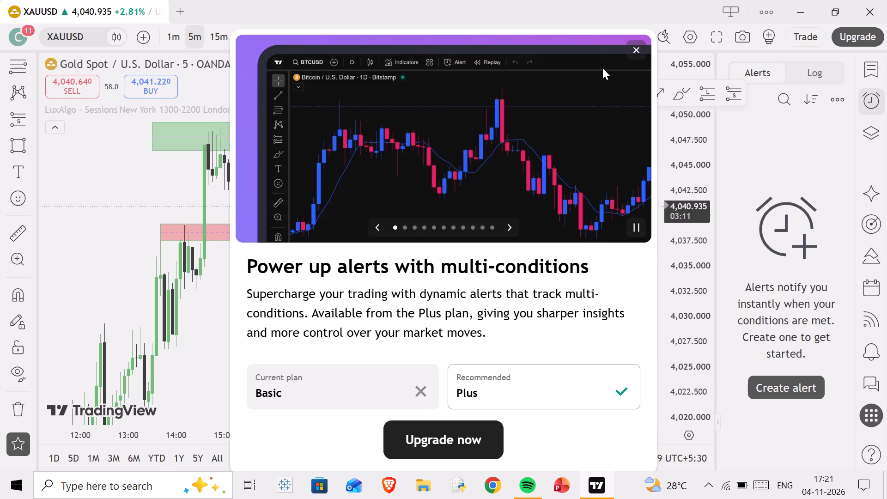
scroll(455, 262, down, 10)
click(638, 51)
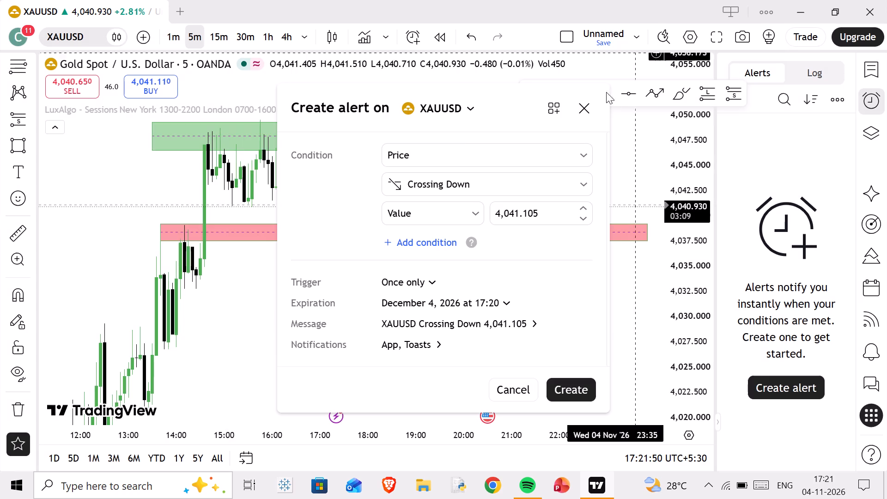
Set the alert's trigger to Every time, leaving the expiration date as it is.
click(440, 282)
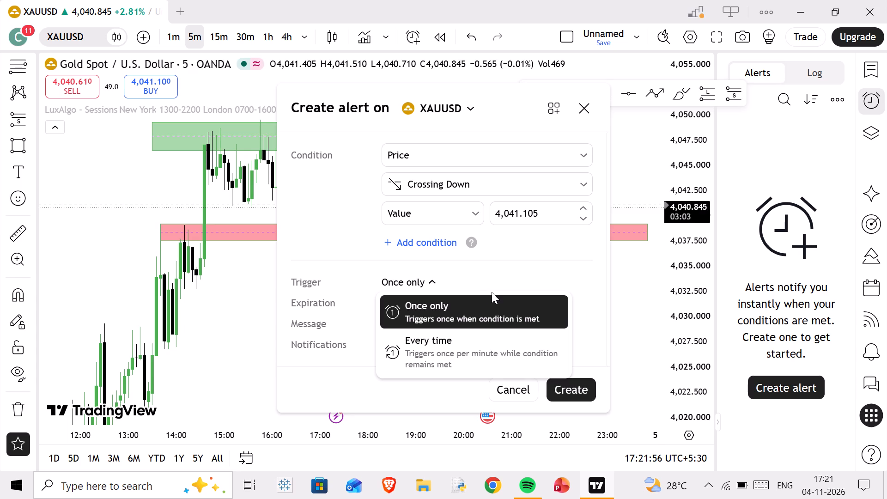
click(452, 359)
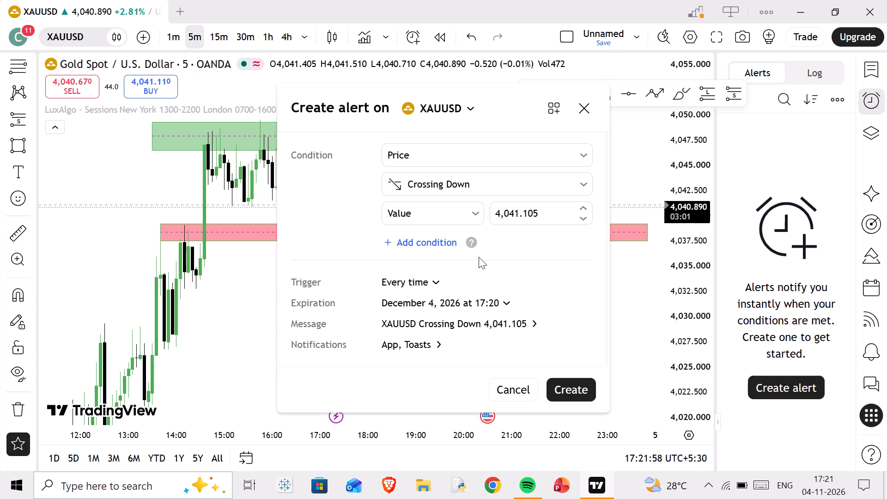
click(510, 301)
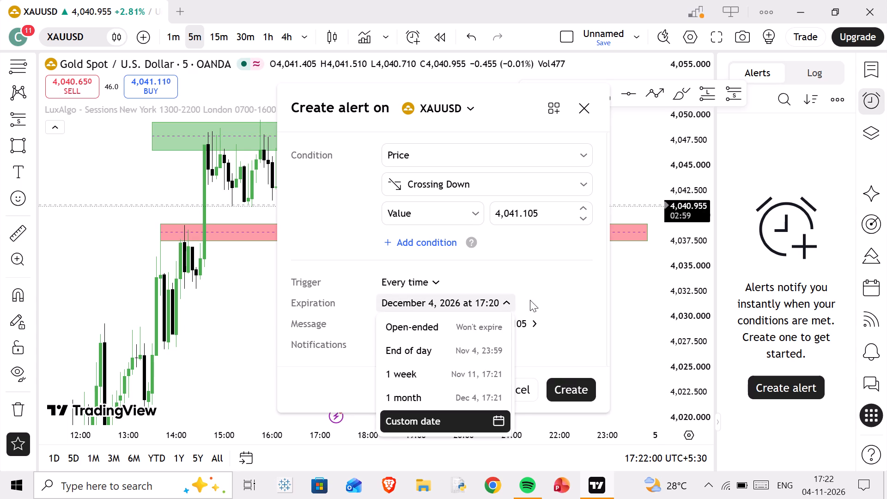
click(549, 296)
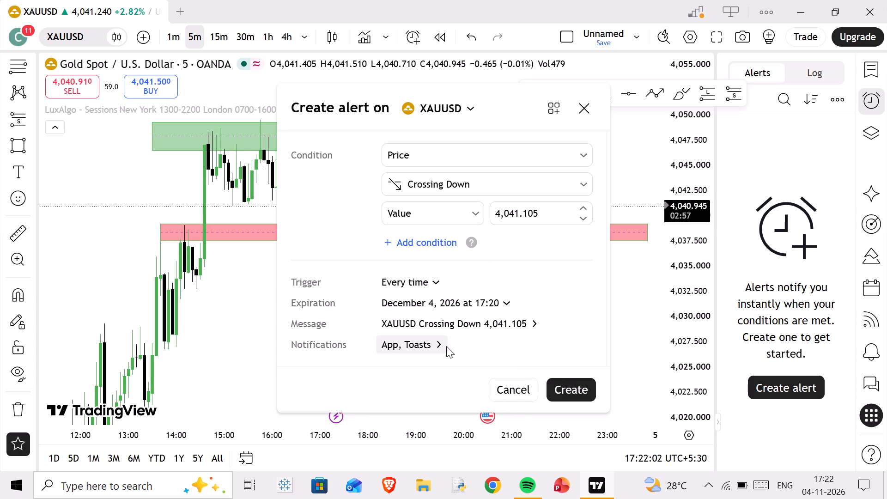
Set the Crossing Down price value of the new XAUUSD alert to 4,041.200.
double_click(579, 204)
click(565, 213)
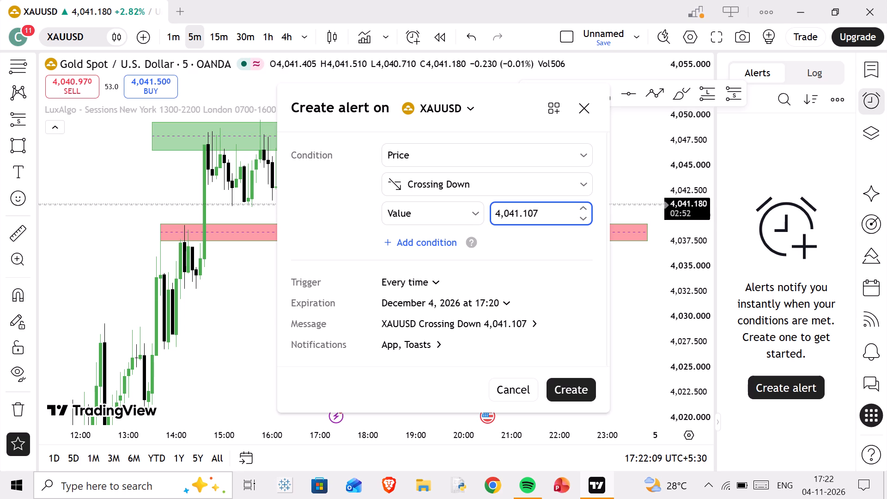
key(BackSpace)
key(BackSpace)
key(BackSpace)
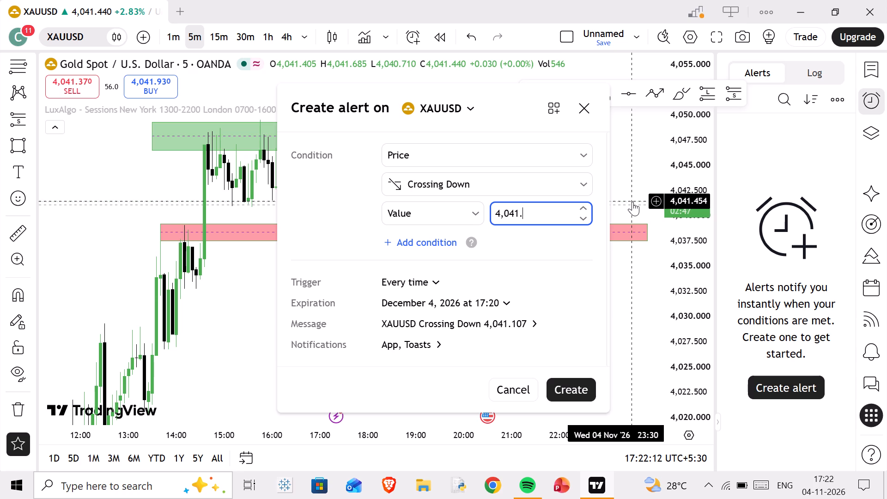
key(2)
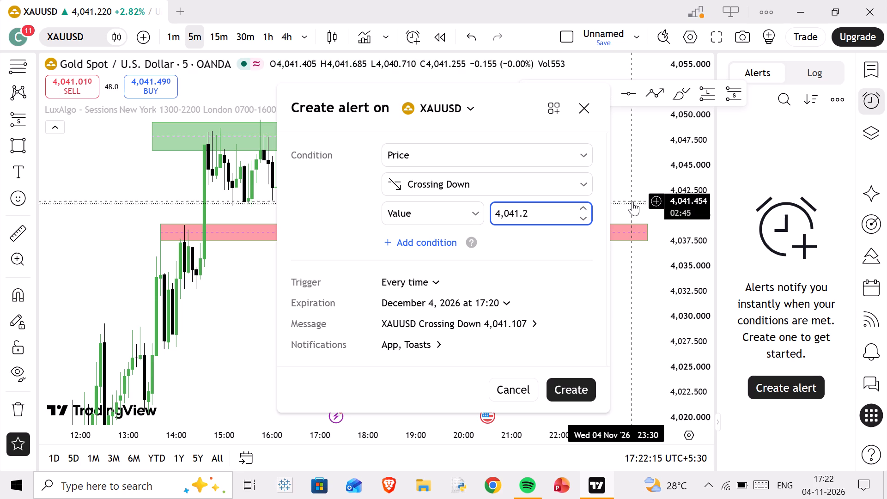
text(00)
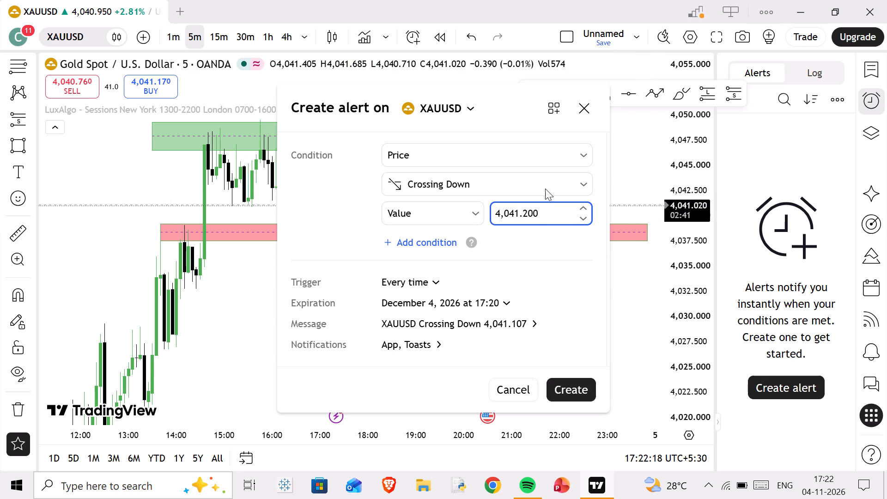
Keep Price as the condition source and create the XAUUSD Crossing Down 4,041.200 alert.
click(579, 158)
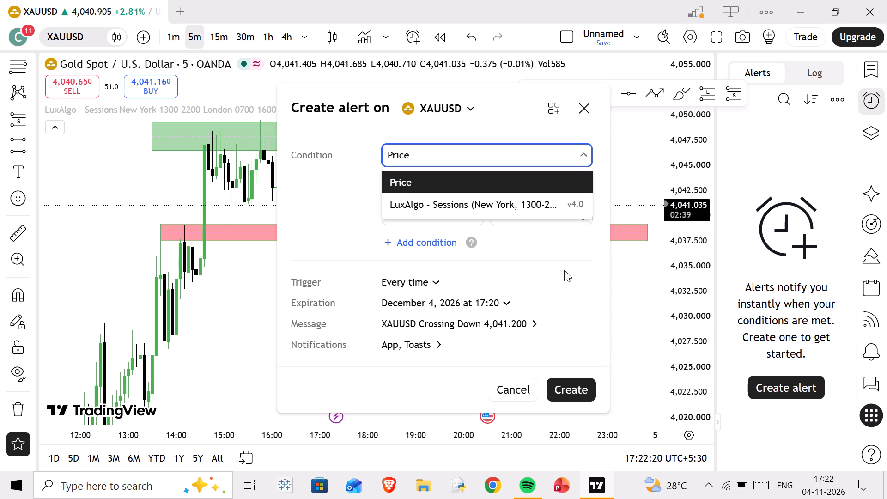
click(564, 270)
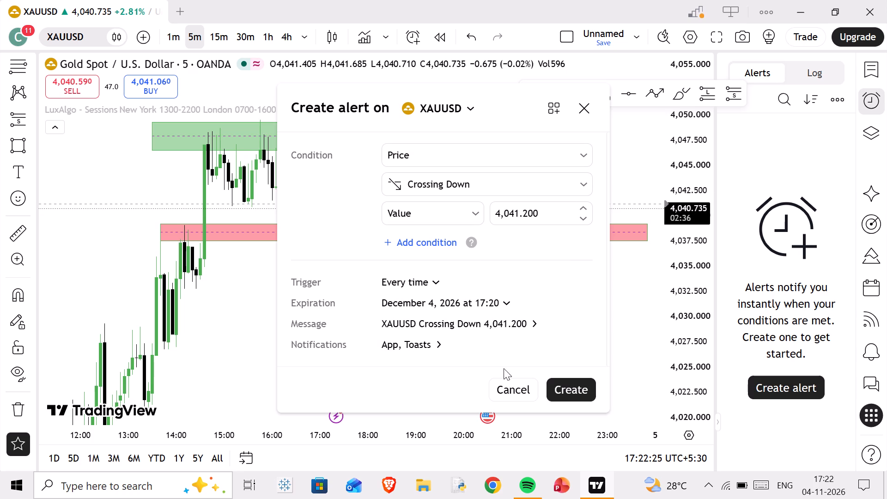
drag(535, 391, 560, 395)
click(560, 395)
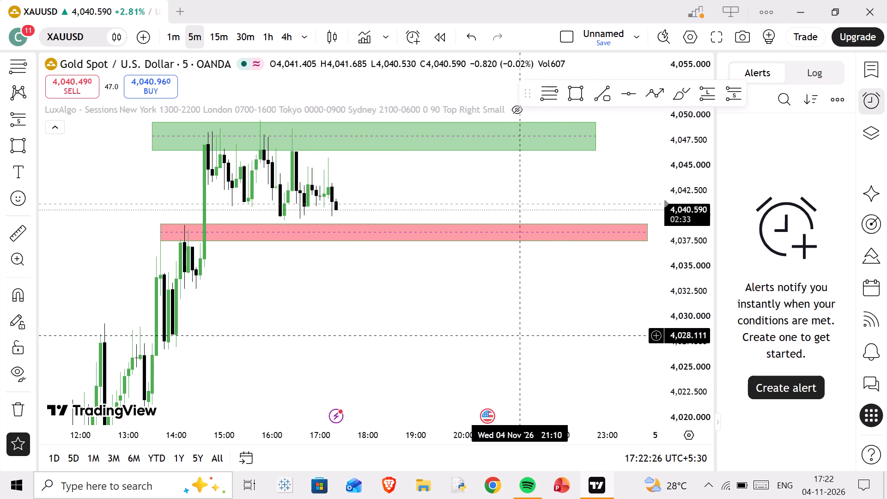
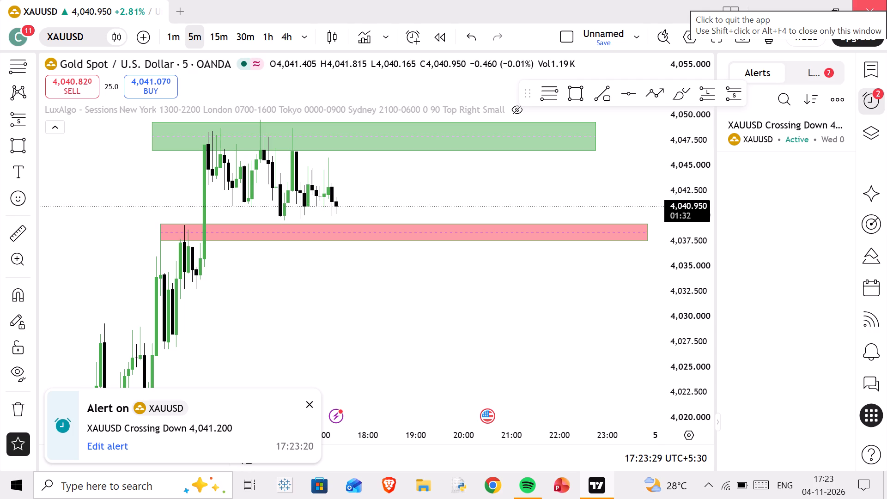
Open the XAUUSD Crossing Down 4,041.200 alert for editing and permanently delete it.
click(843, 141)
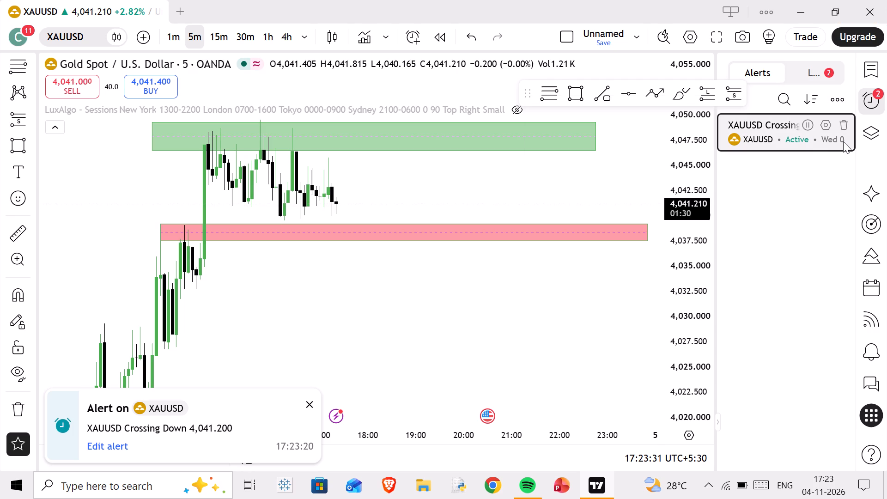
click(826, 125)
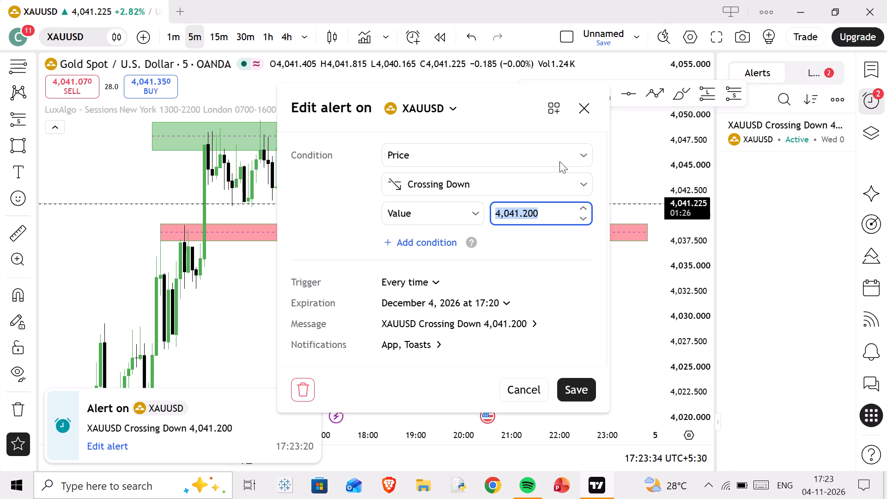
scroll(423, 285, down, 3)
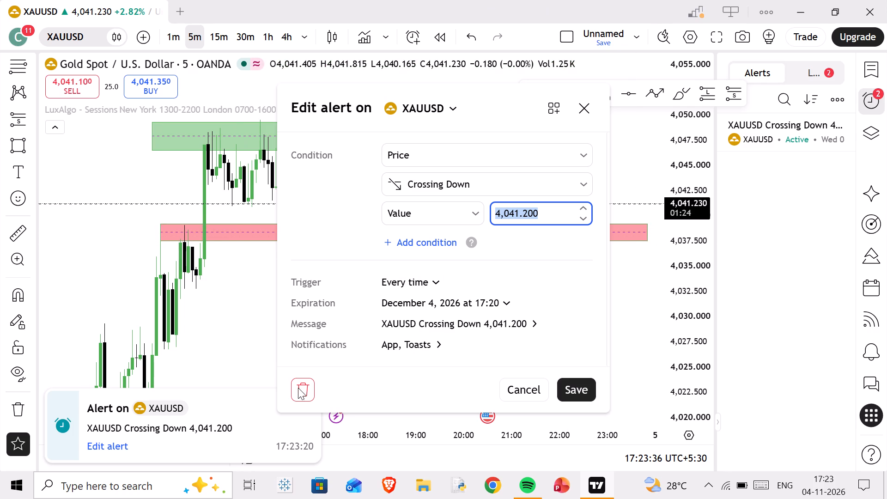
click(310, 391)
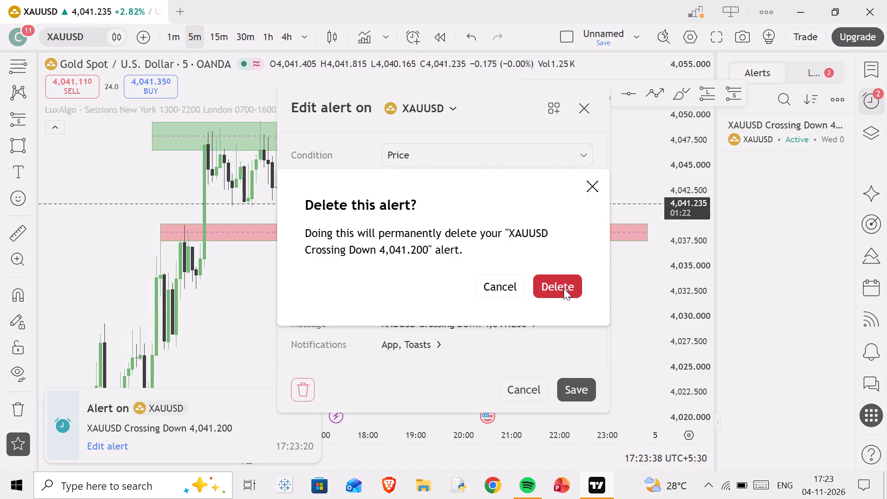
click(564, 288)
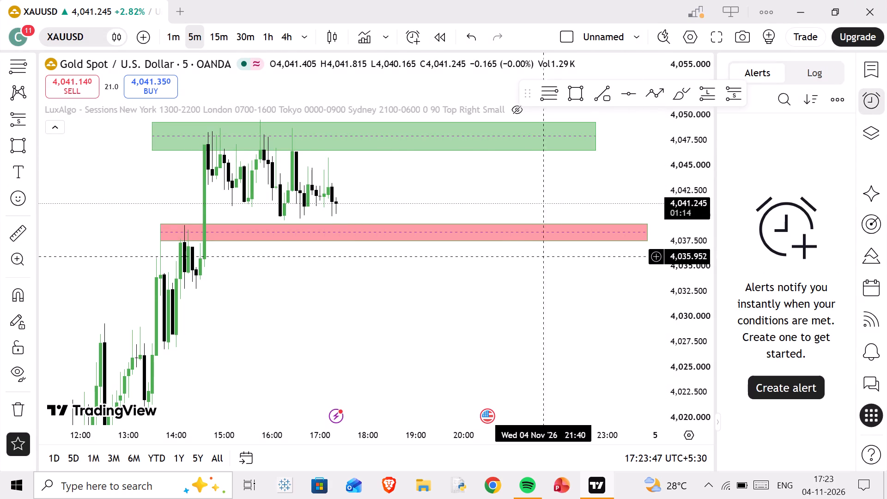
Switch the chart from XAUUSD to BTCUSD using the watchlist, and hide the watchlist to widen the chart.
click(325, 256)
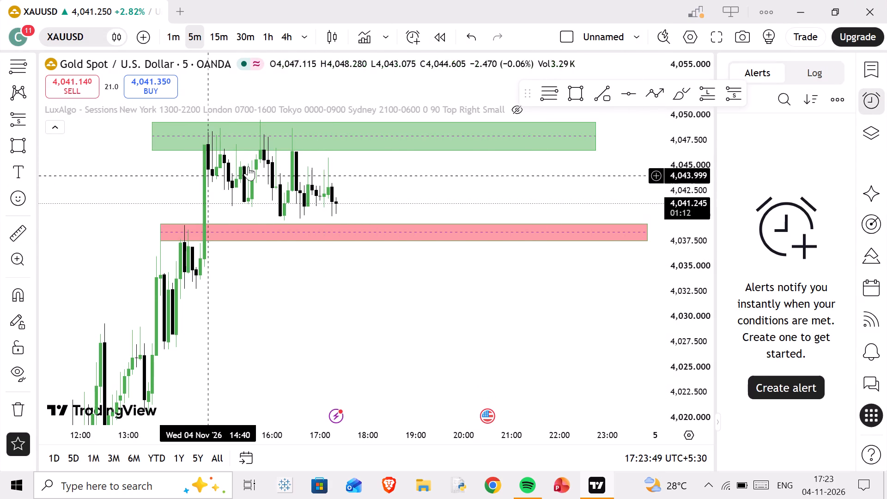
drag(394, 193, 411, 189)
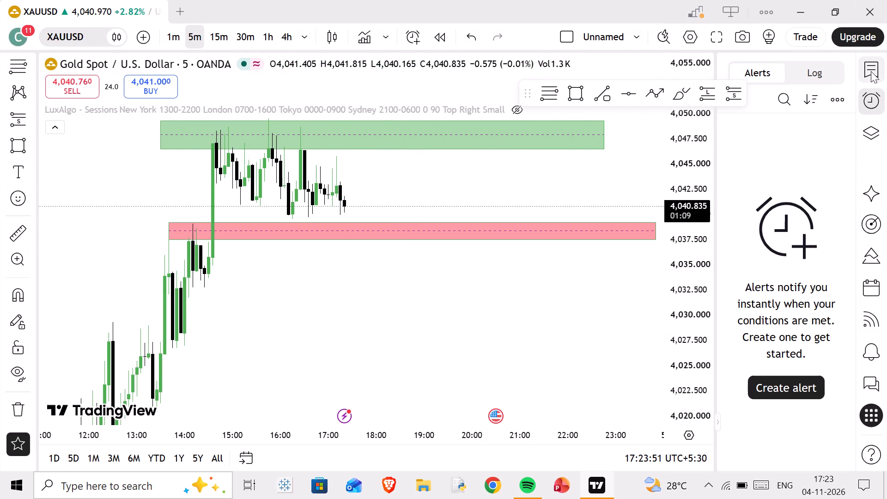
click(871, 71)
click(777, 143)
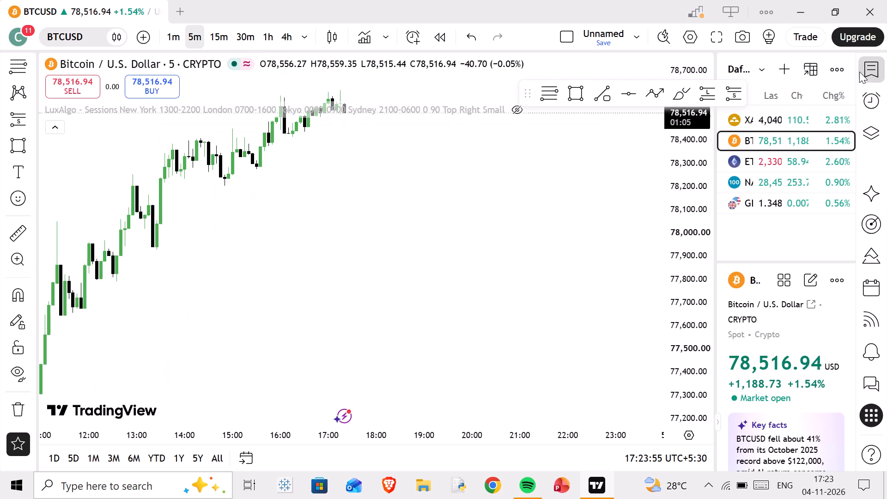
click(863, 71)
Examine the recent BTCUSD 5-minute price action against the red zones at and above the current price.
drag(601, 186, 609, 298)
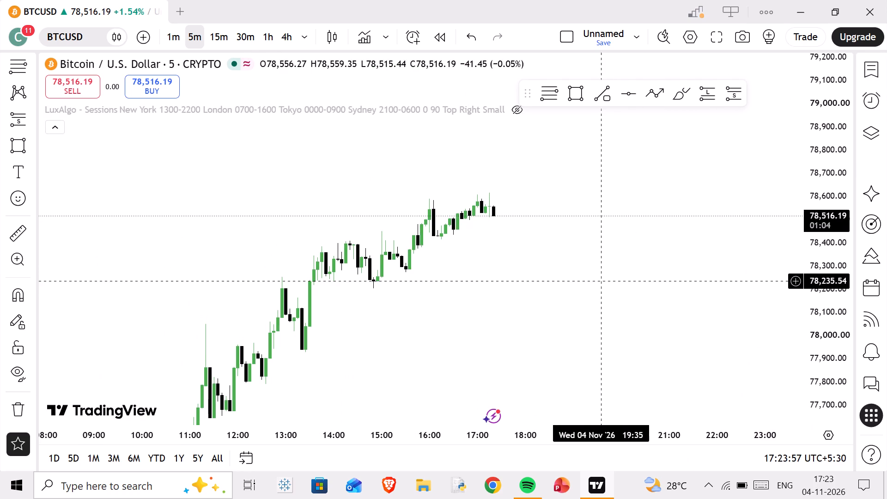
drag(560, 176, 593, 319)
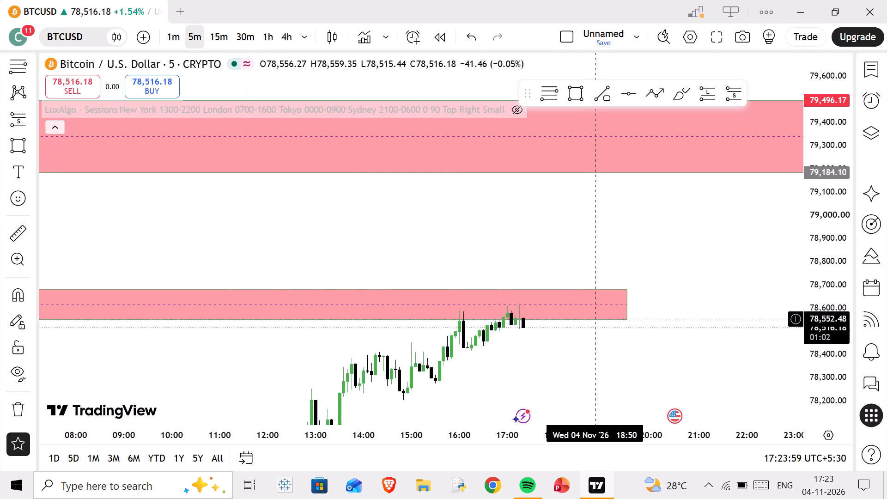
drag(593, 319, 567, 297)
scroll(808, 298, up, 7)
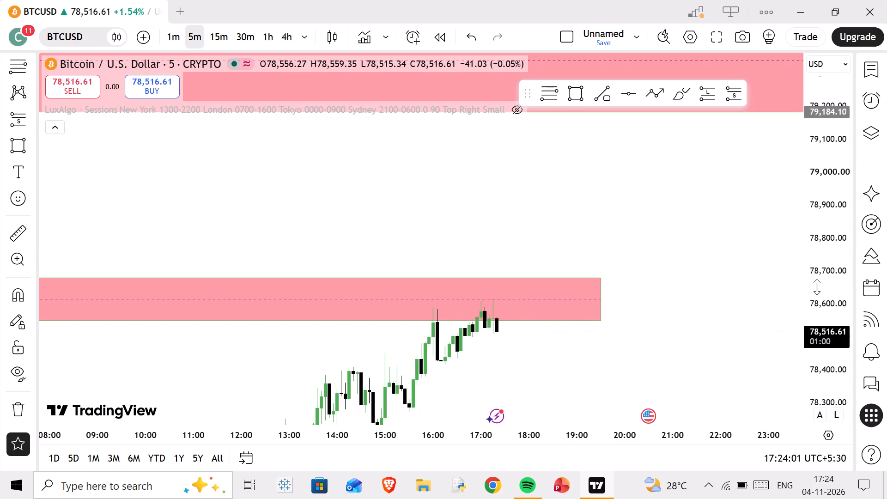